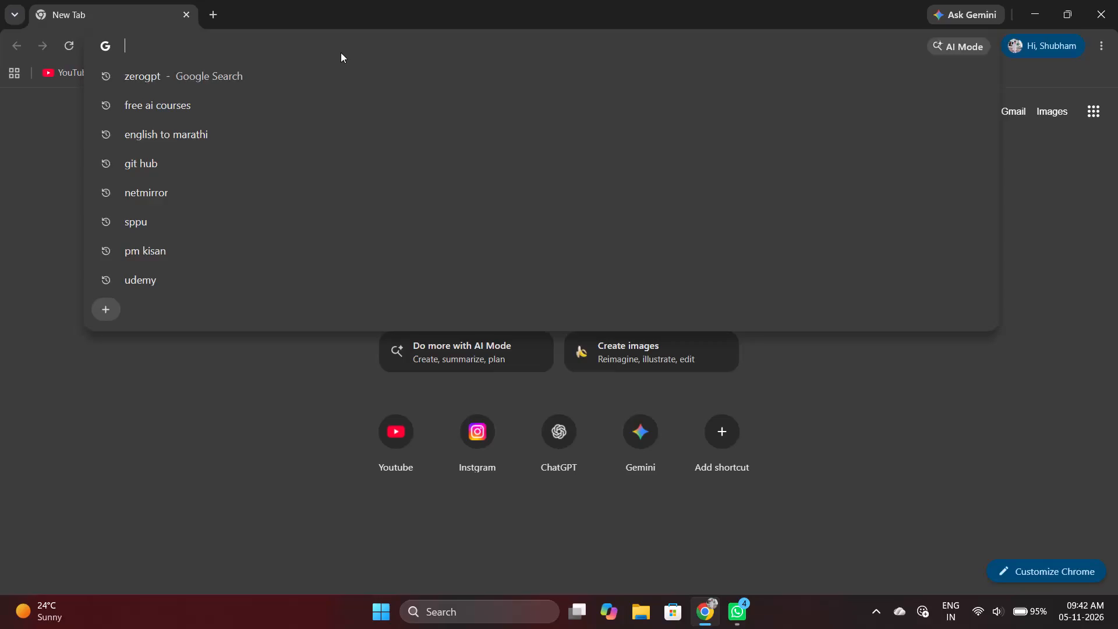
Open the Snapinsta downloader site and submit the copied Instagram reel link for retrieval.
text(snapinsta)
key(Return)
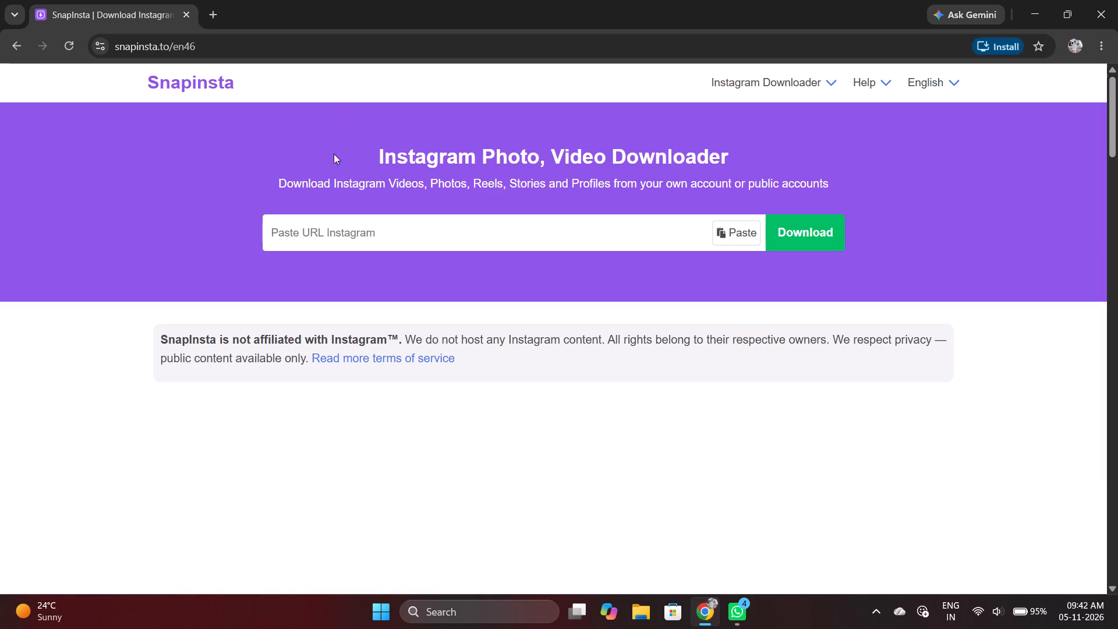
click(350, 231)
key(ctrl+v)
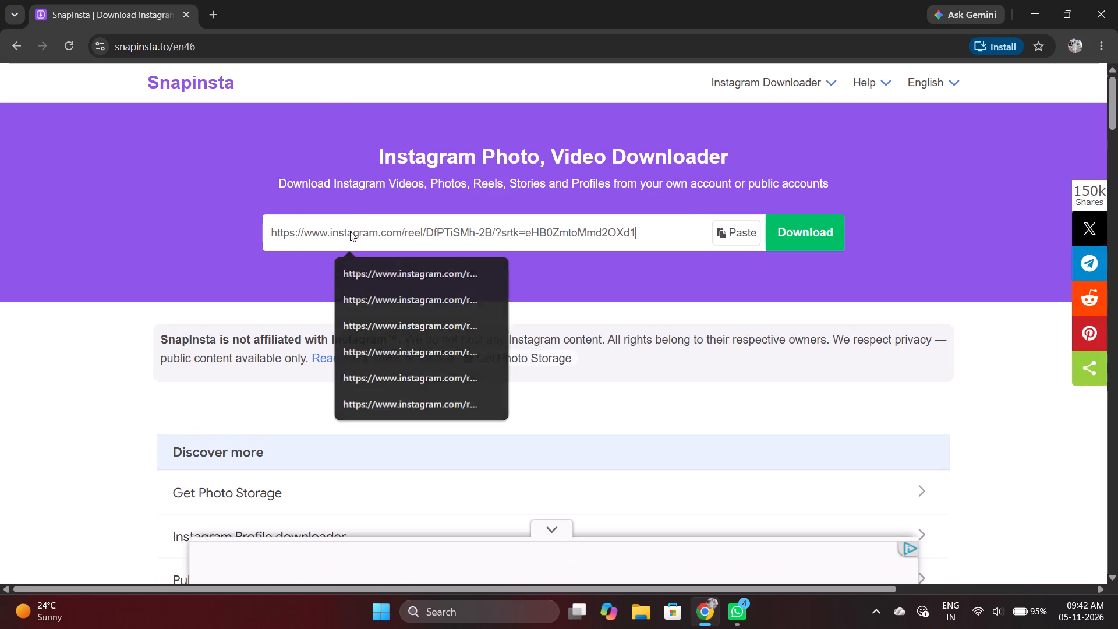
key(Return)
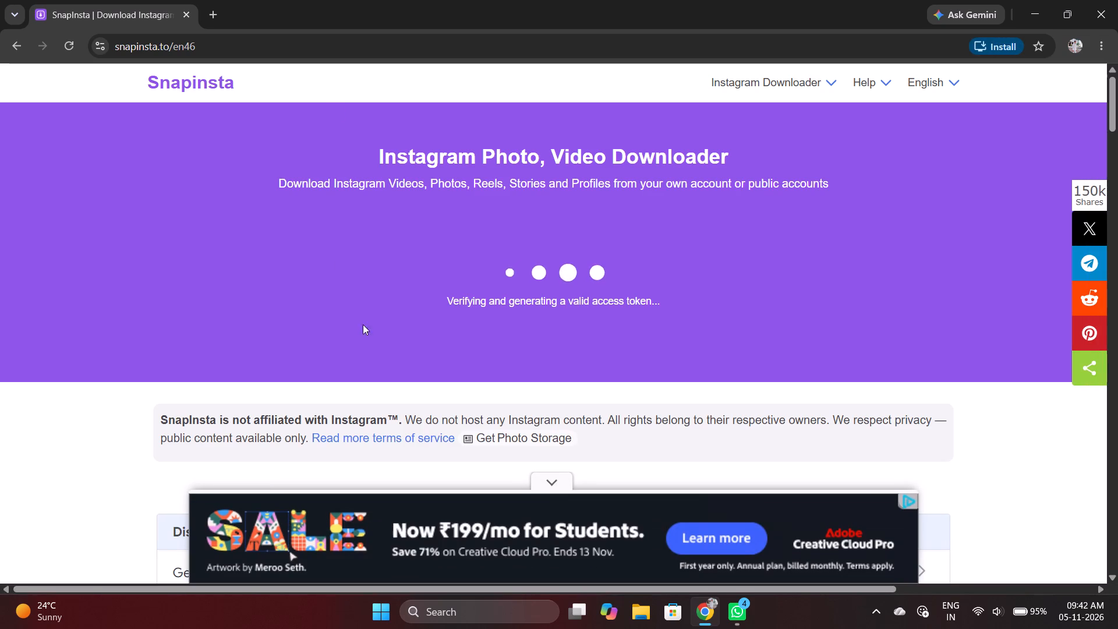
Download the retrieved hibiscus flower reel as a video, dismissing the ads that get in the way.
click(544, 483)
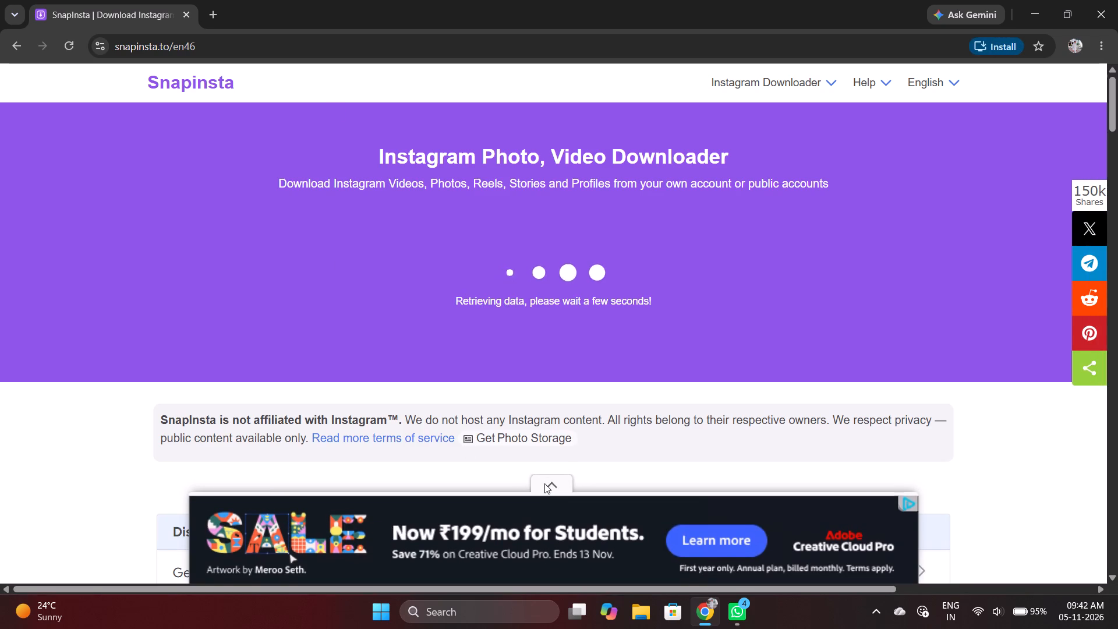
click(550, 423)
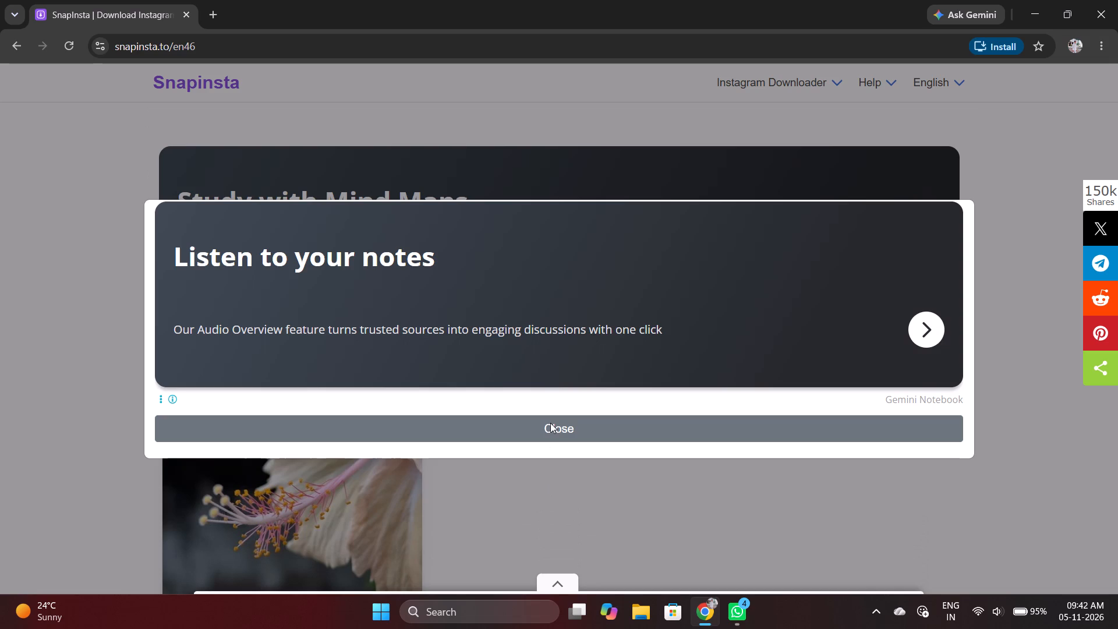
scroll(547, 418, down, 4)
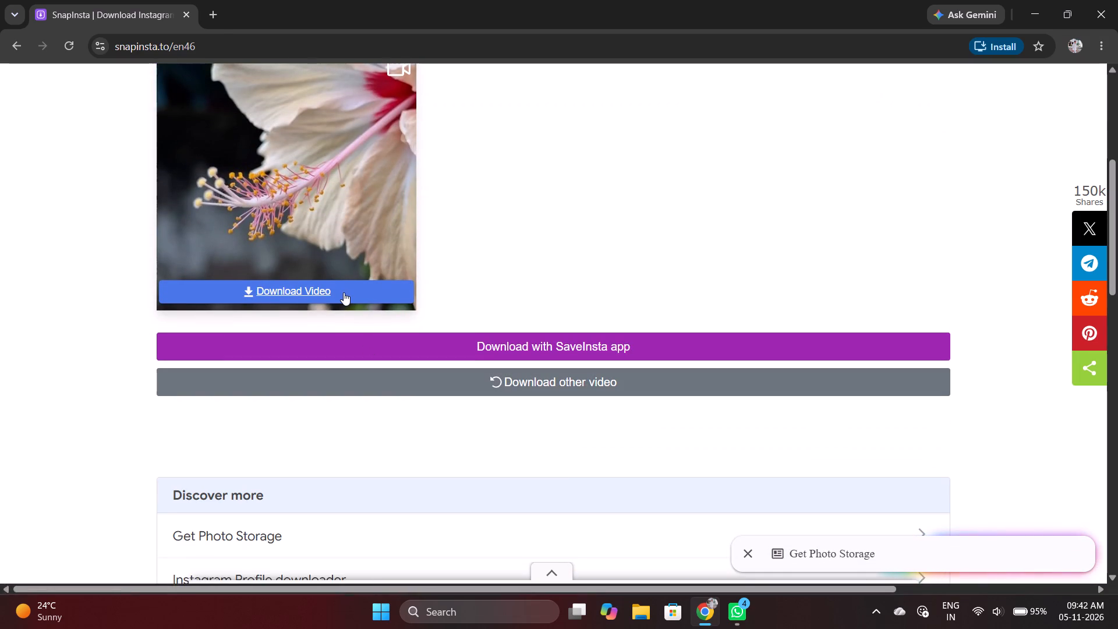
click(344, 292)
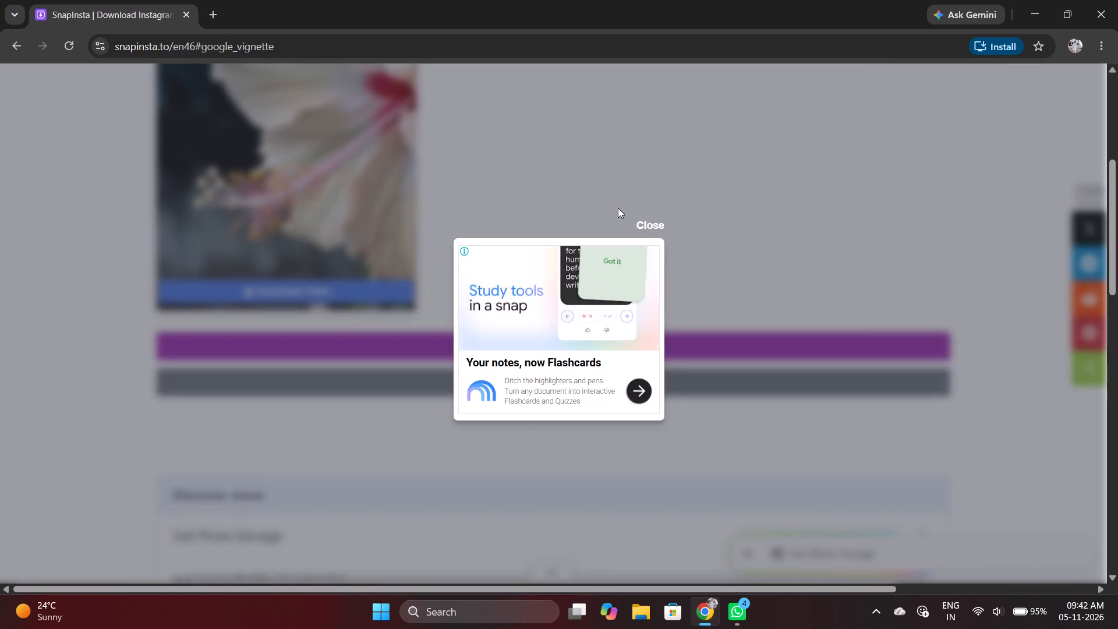
click(647, 216)
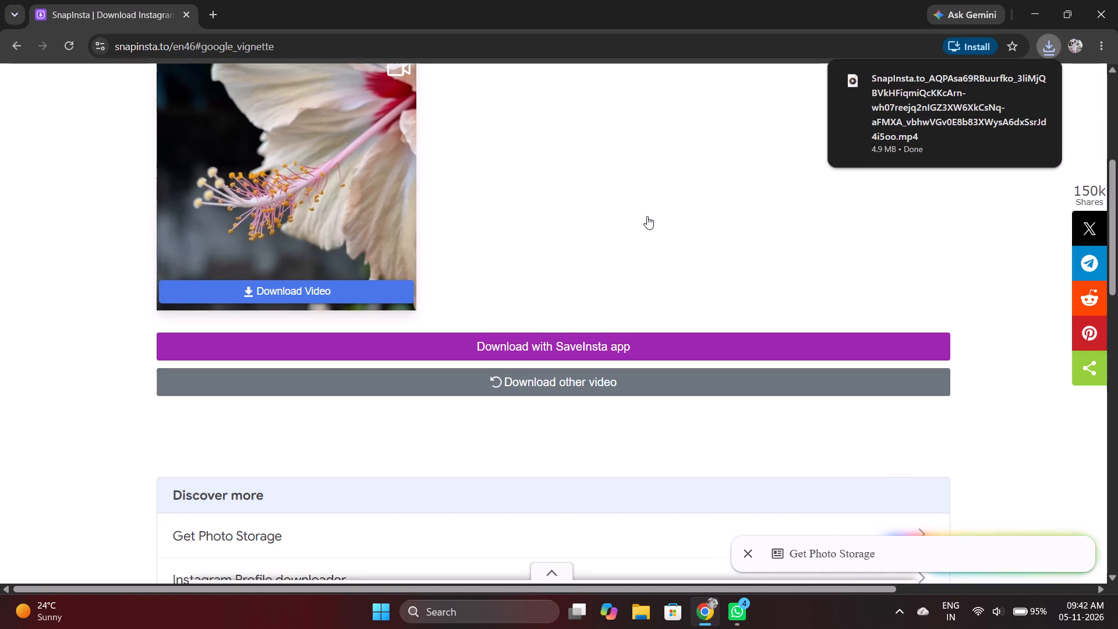
Open a new browser tab.
click(216, 12)
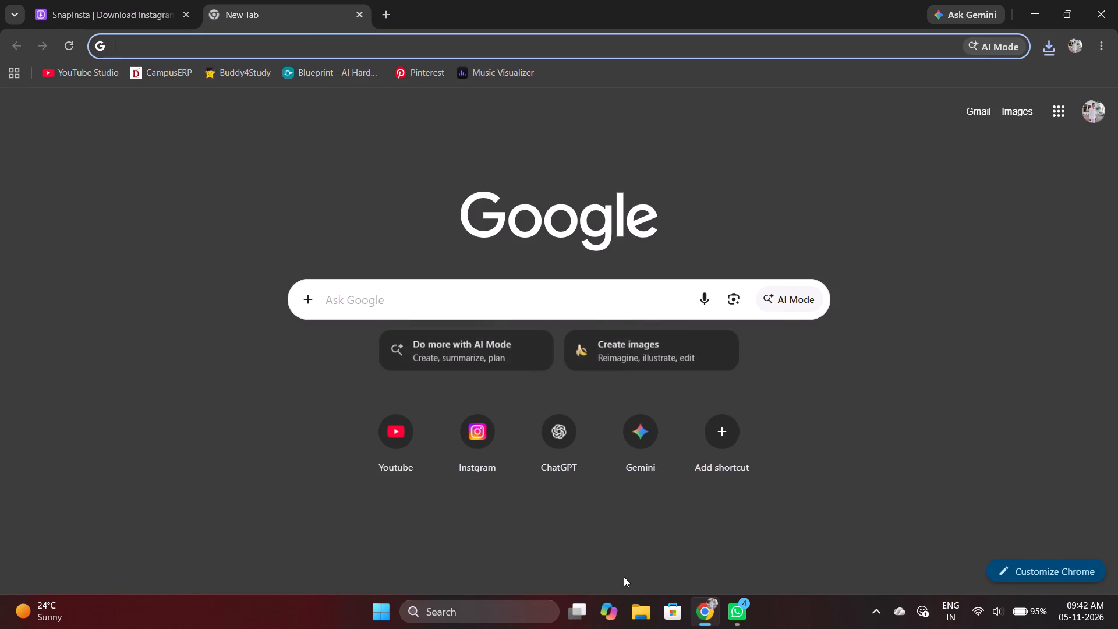
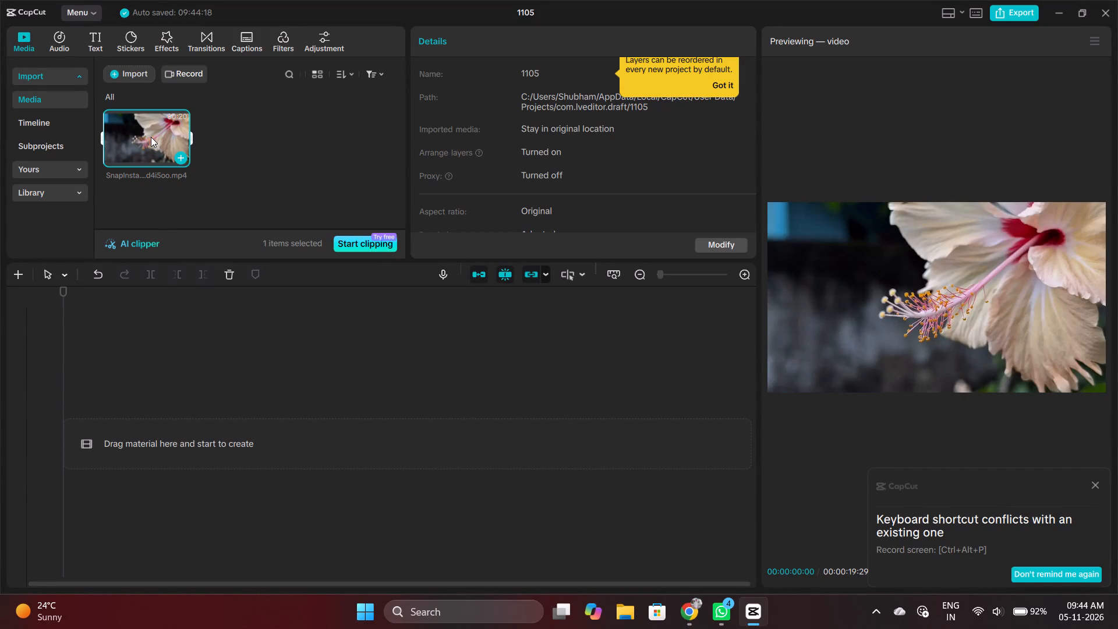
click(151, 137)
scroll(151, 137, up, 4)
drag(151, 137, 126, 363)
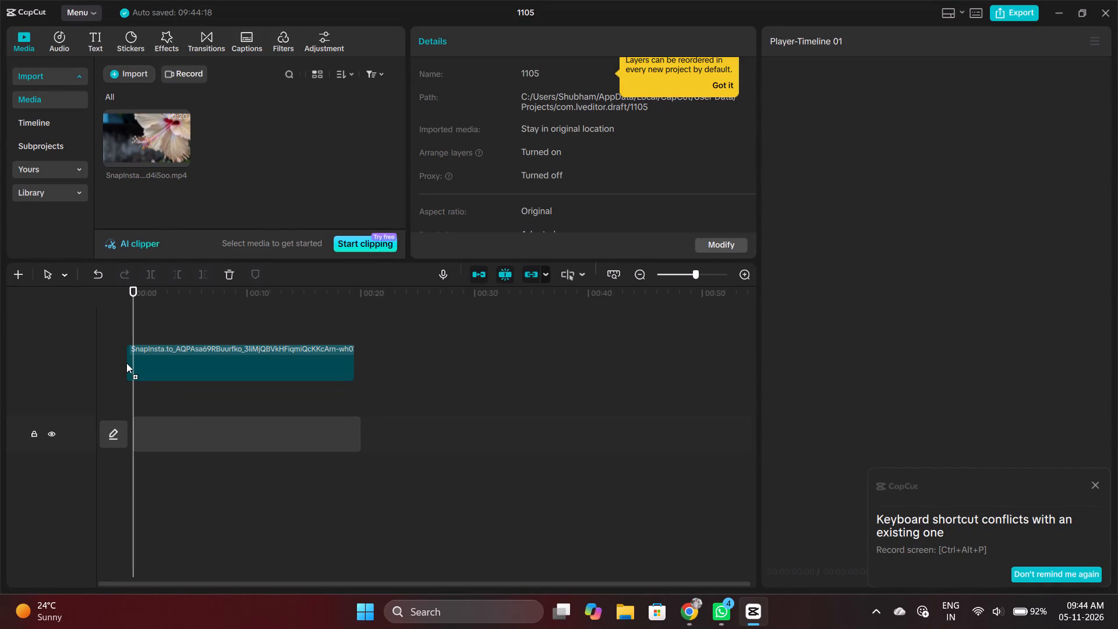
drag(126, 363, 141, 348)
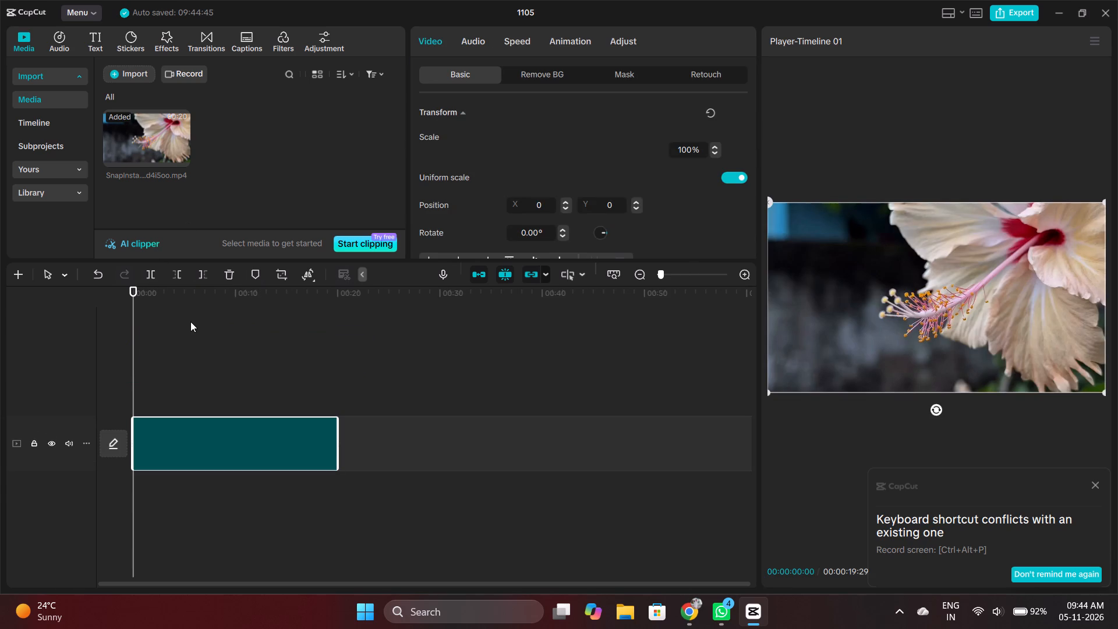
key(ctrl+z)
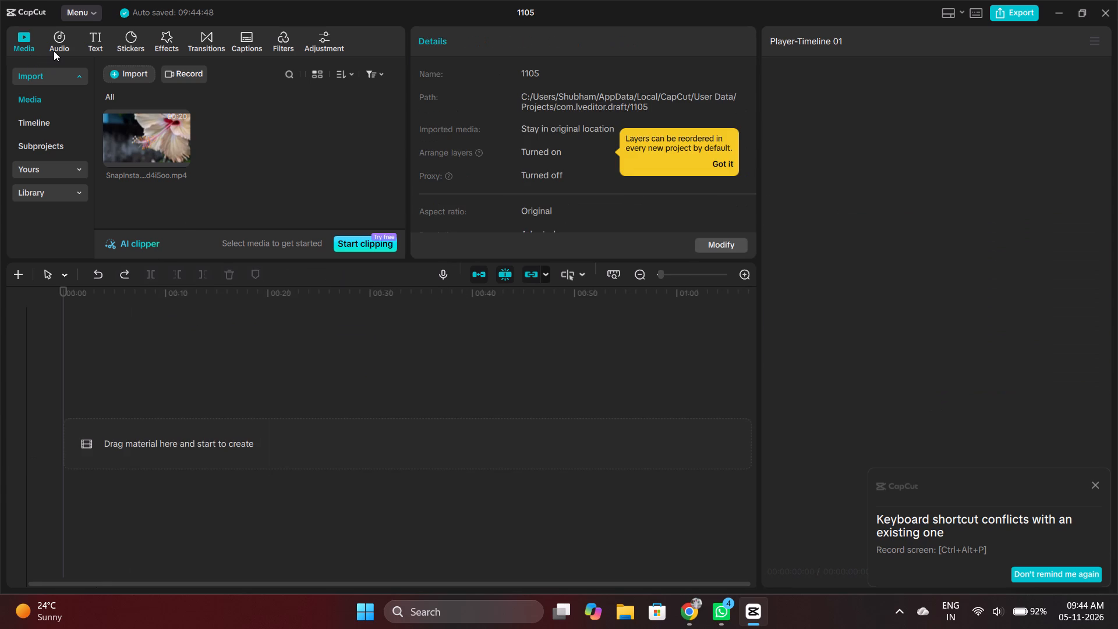
Extract the audio from today's WhatsApp video in Downloads and place it on the timeline starting at 00:00.
click(55, 51)
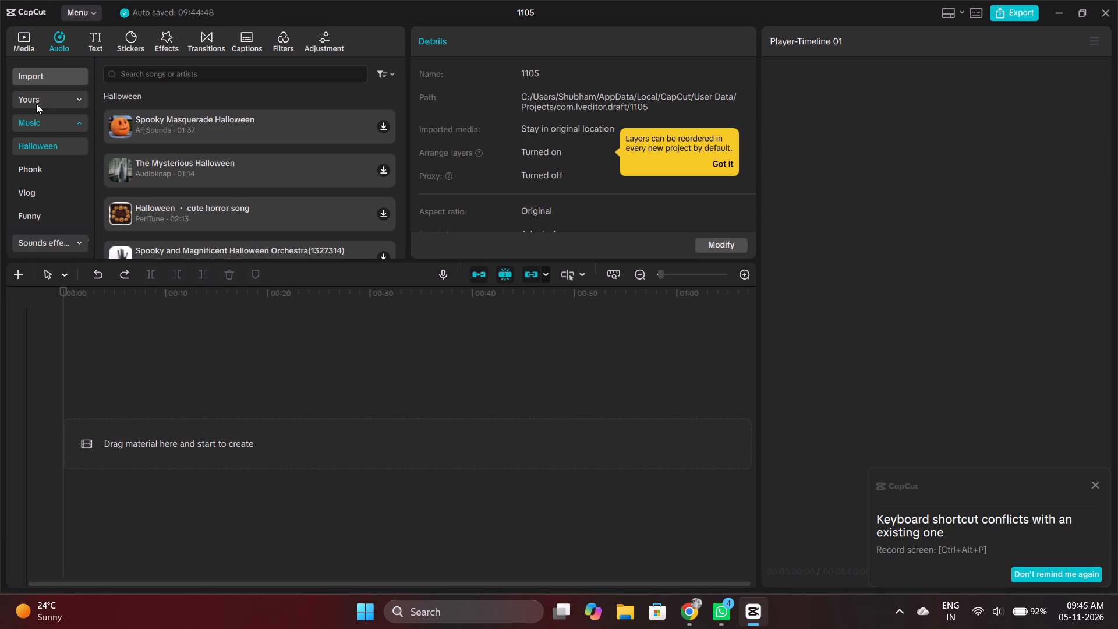
click(31, 73)
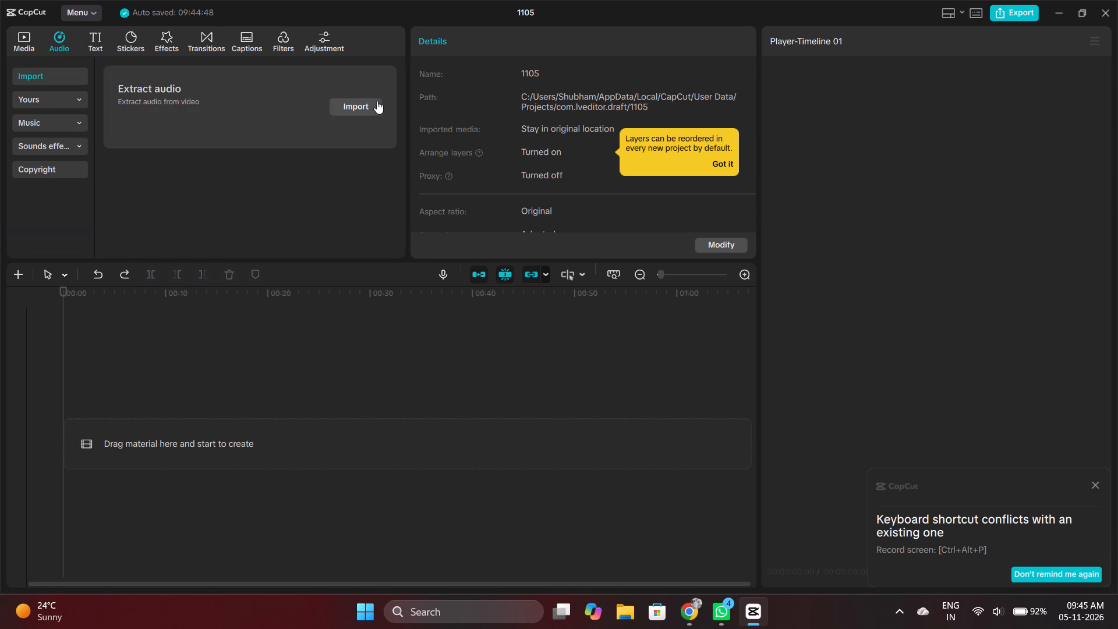
click(377, 101)
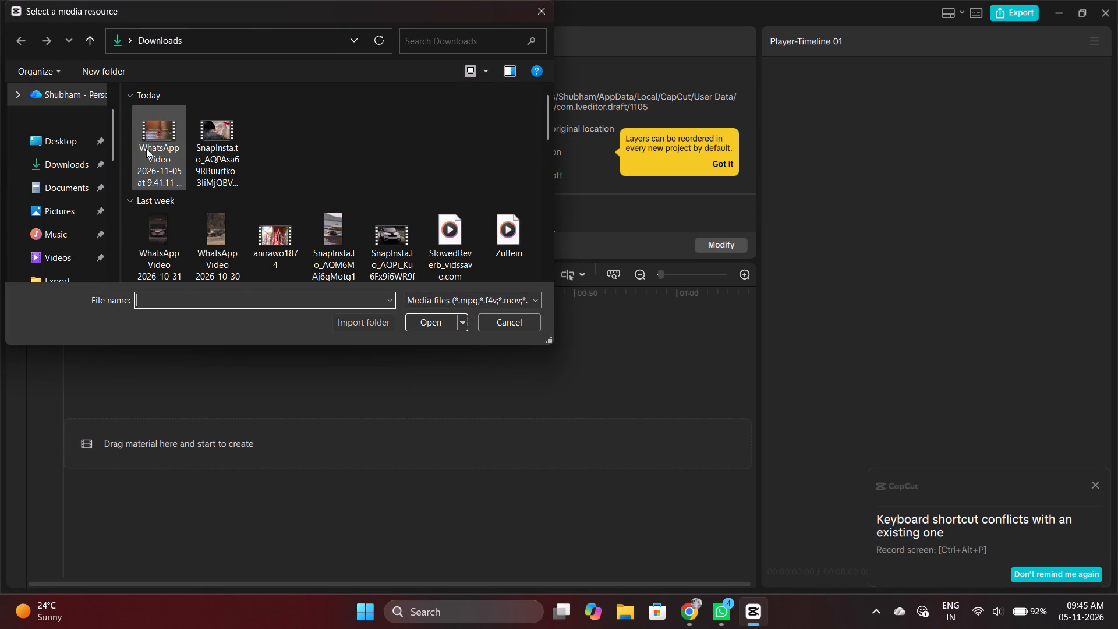
double_click(151, 141)
drag(152, 113, 164, 560)
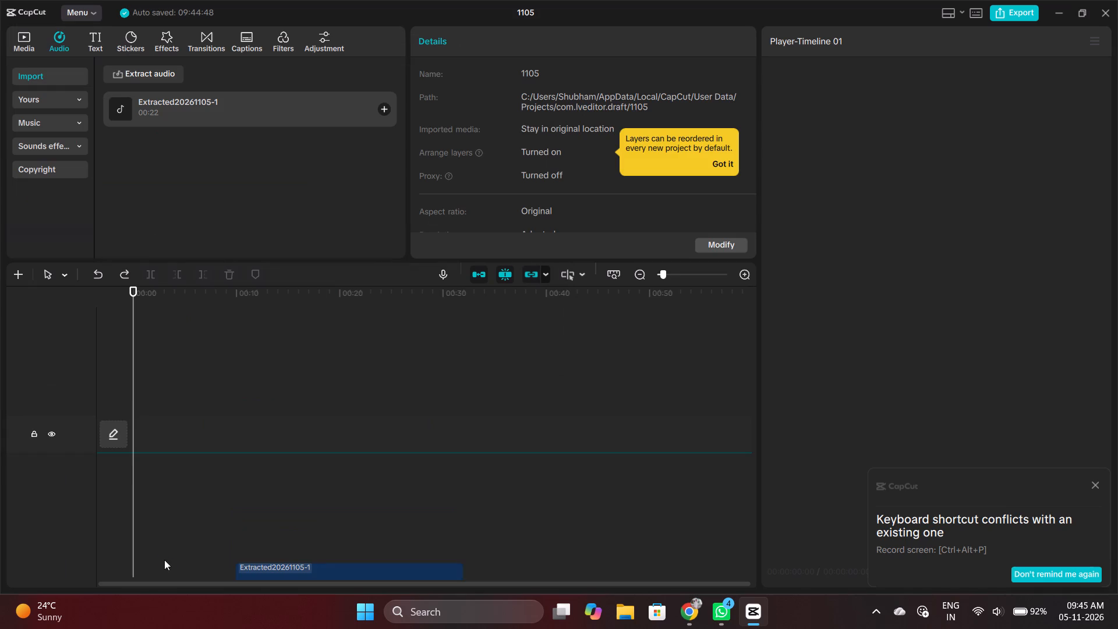
drag(164, 560, 139, 508)
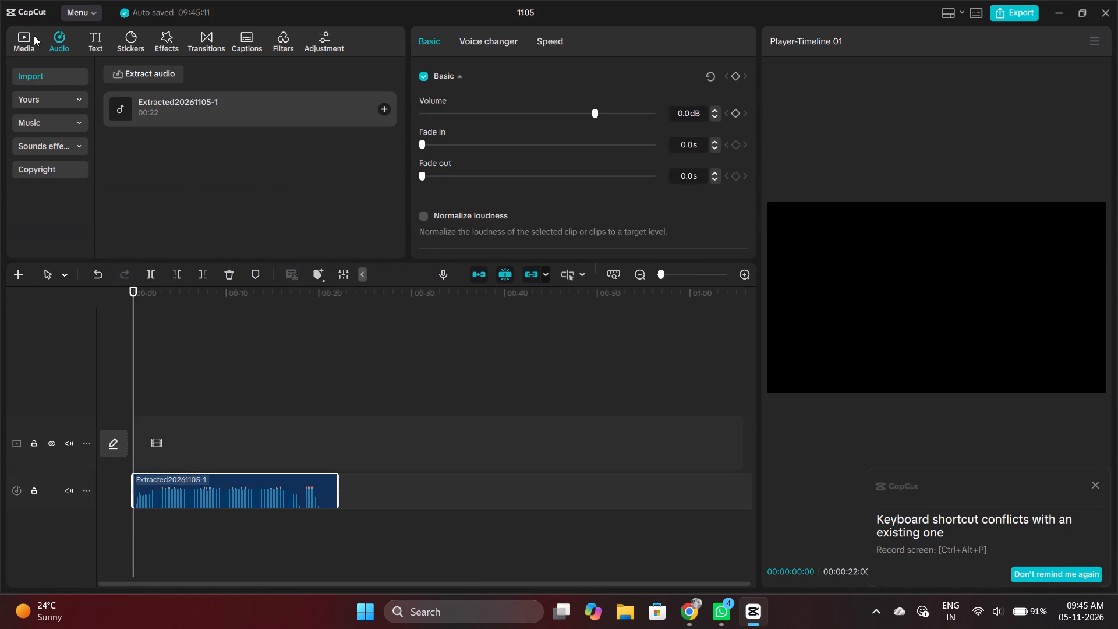
Place the imported flower video on a separate track above the main track, starting at 00:00.
click(18, 34)
drag(126, 133, 143, 191)
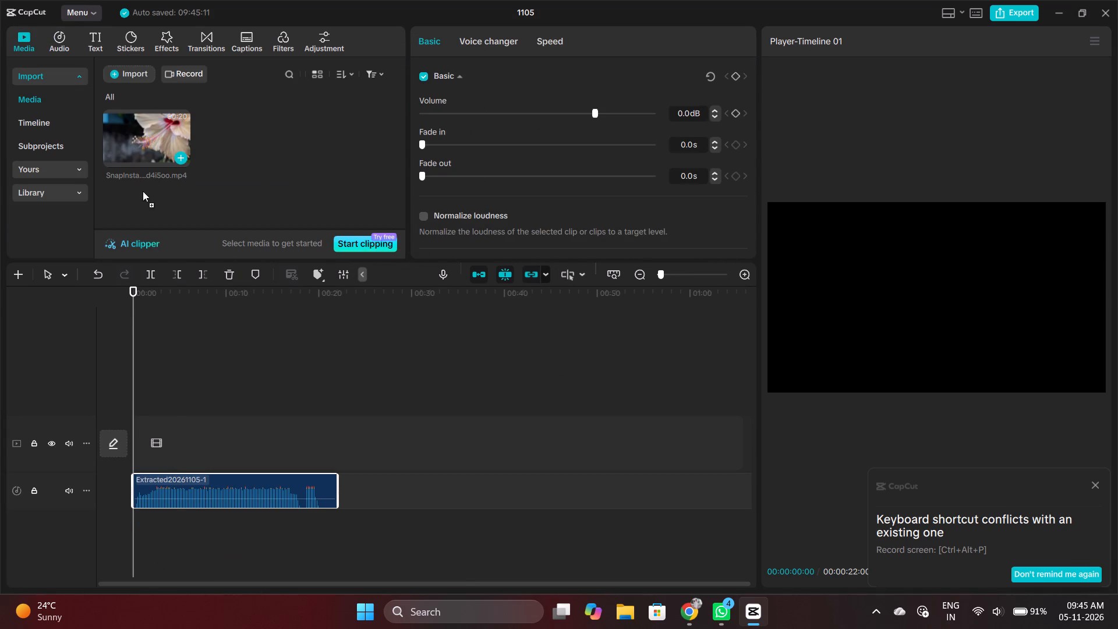
drag(143, 191, 135, 373)
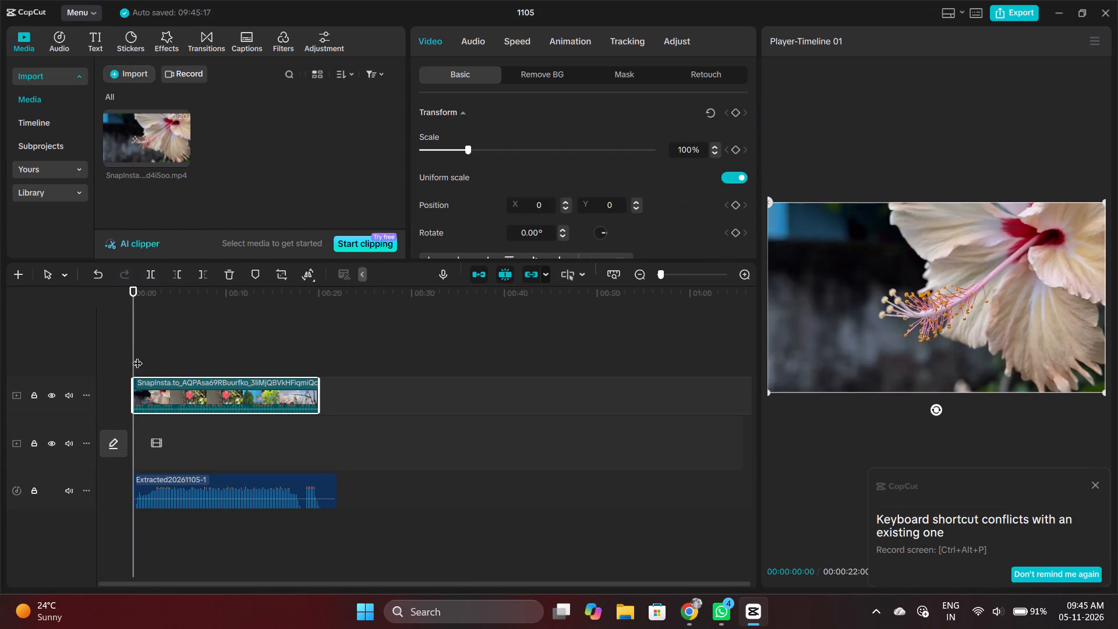
Play the timeline and mute the flower video's track.
key(space)
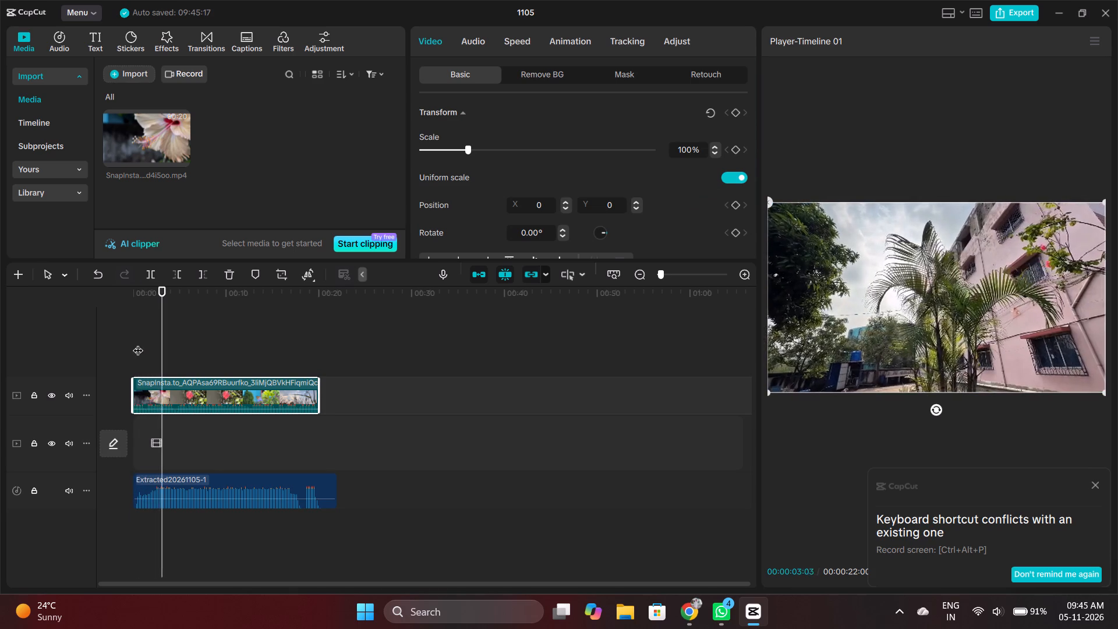
click(72, 393)
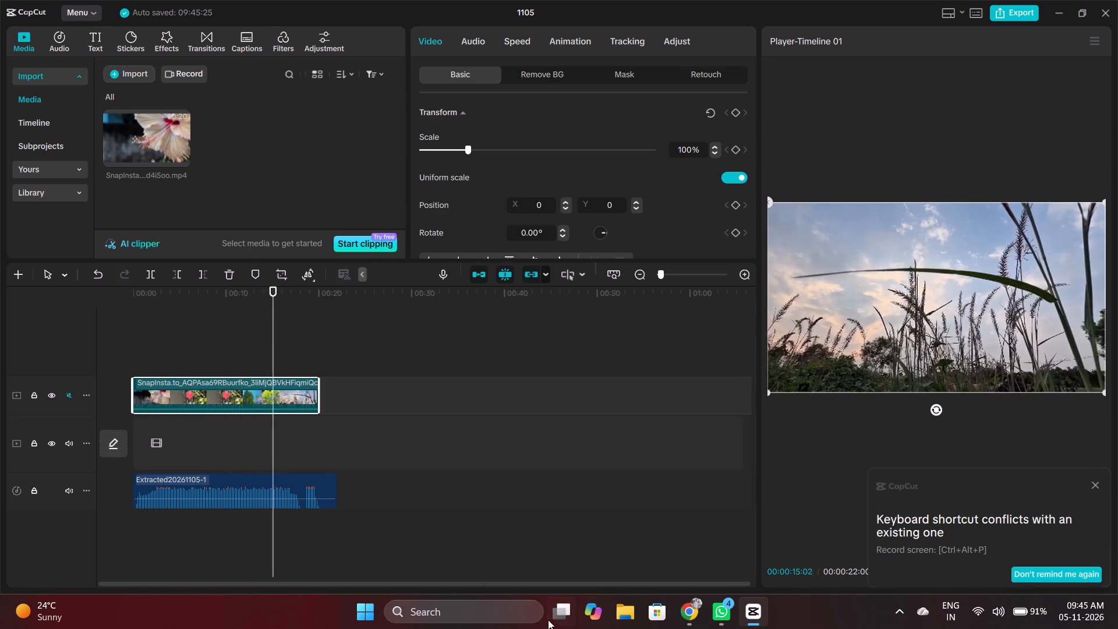
Split the extracted audio at 00:00:17:23, where the sound fades out, and delete the part after the cut.
ctrl+scroll(278, 449, up, 8)
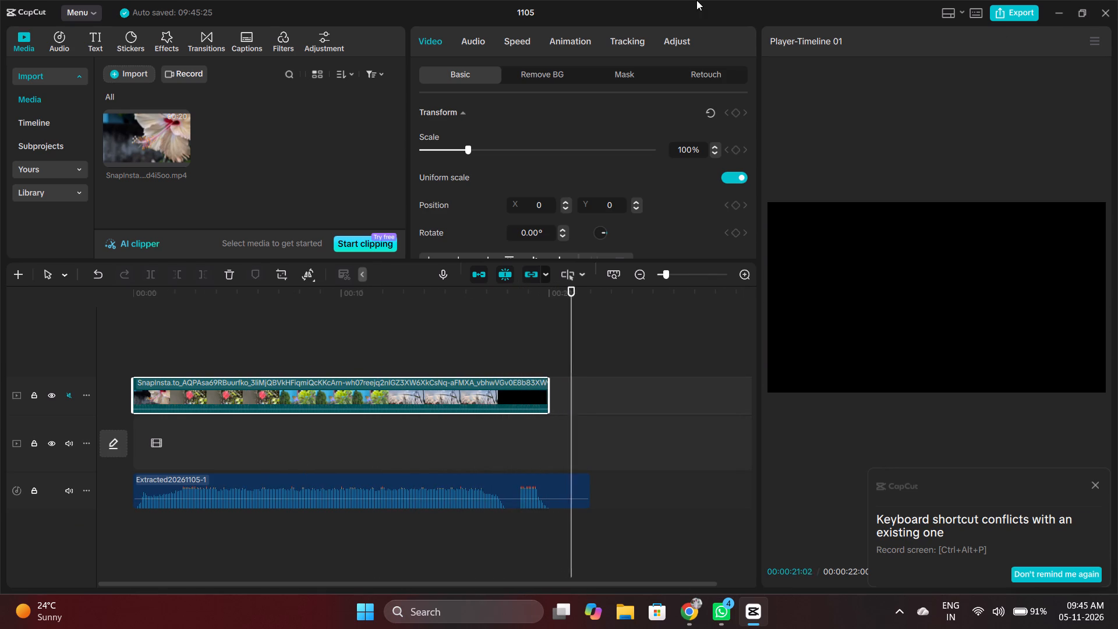
right_click(696, 0)
scroll(696, 0, down, 1)
right_click(696, 0)
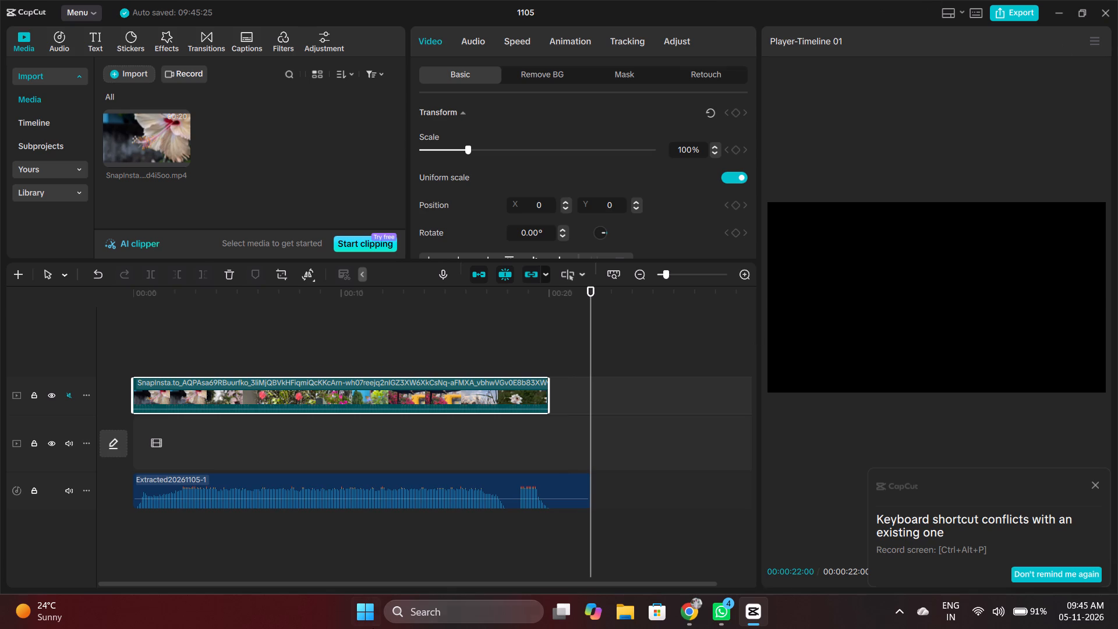
drag(590, 298, 533, 333)
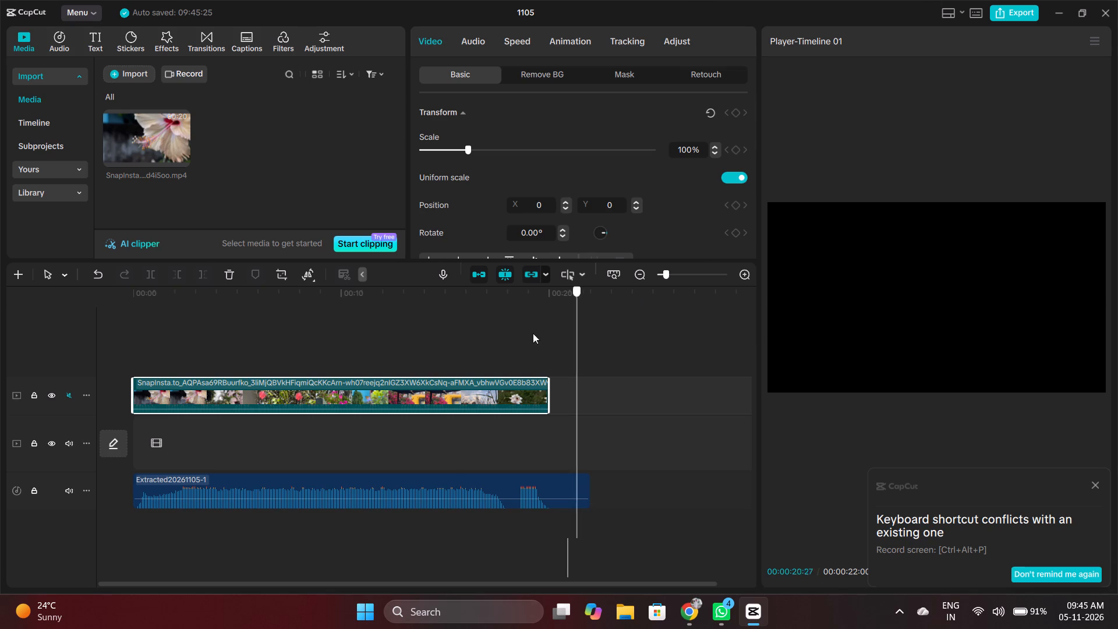
drag(533, 333, 44, 428)
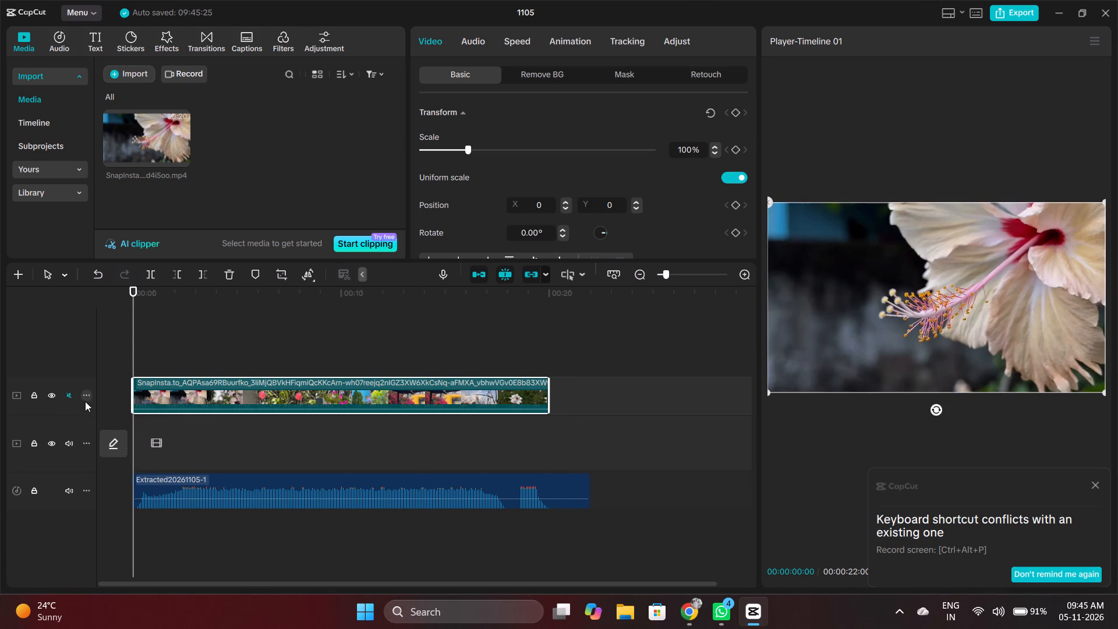
ctrl+scroll(263, 367, up, 2)
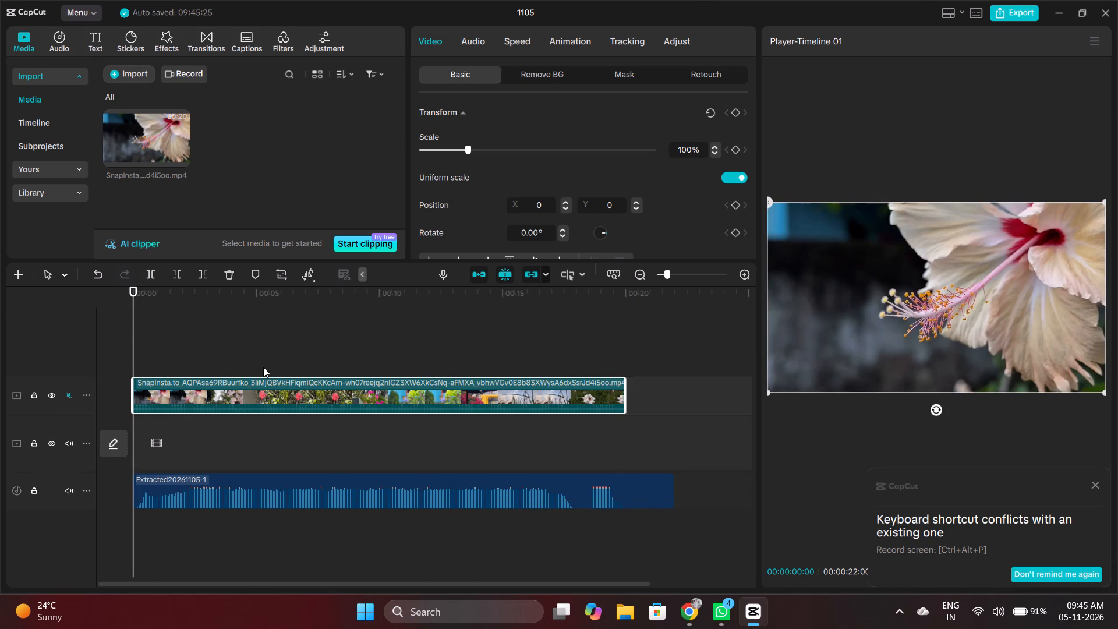
click(568, 455)
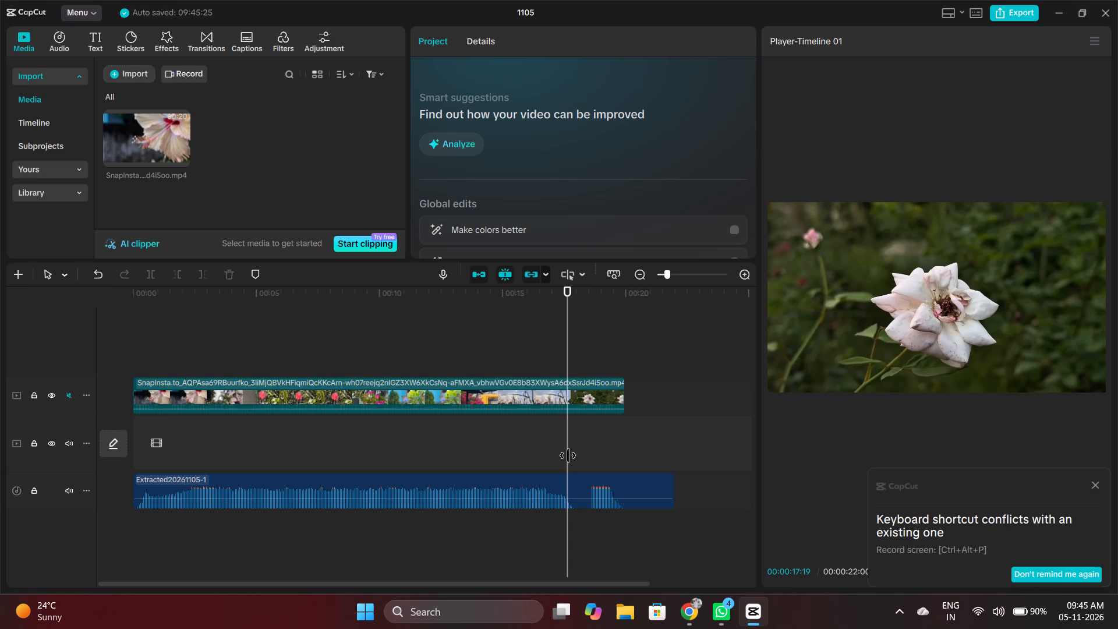
click(571, 455)
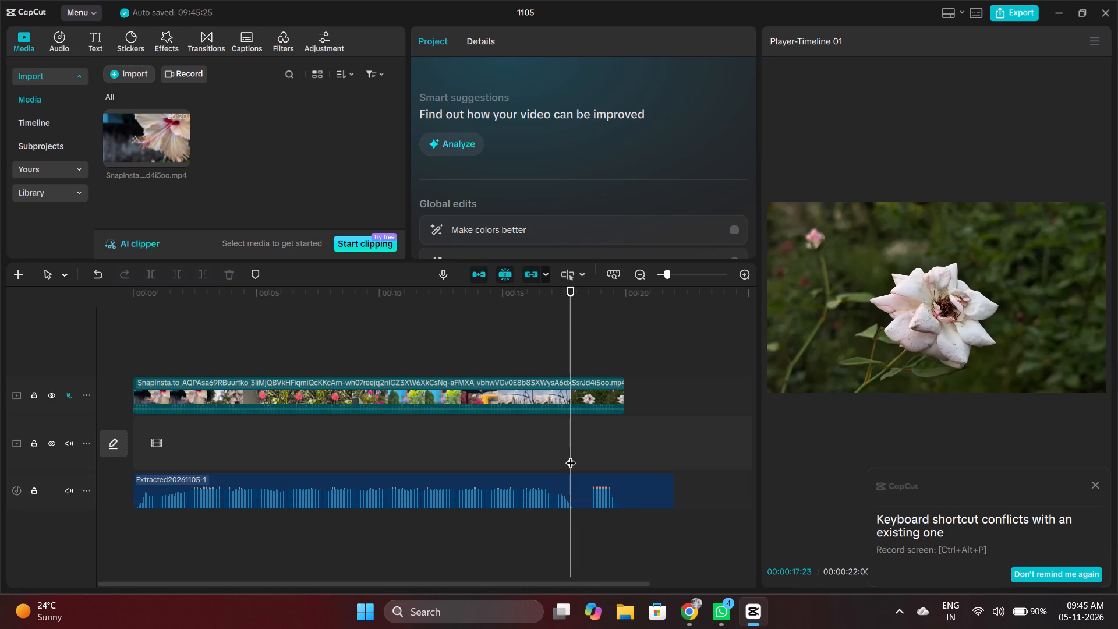
click(576, 488)
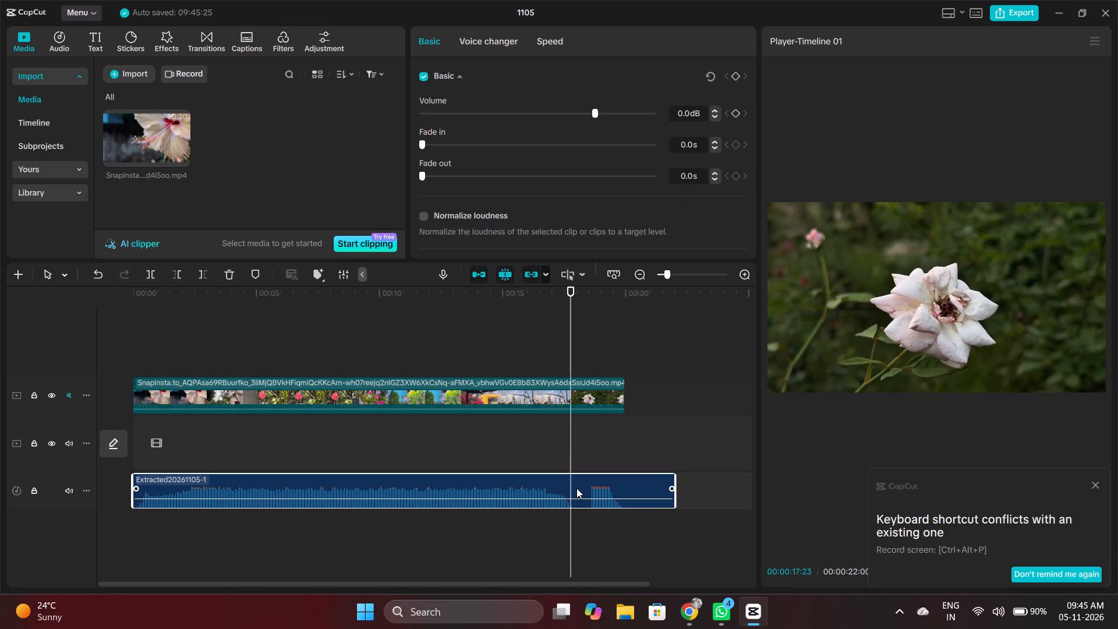
key(ctrl+b)
key(BackSpace)
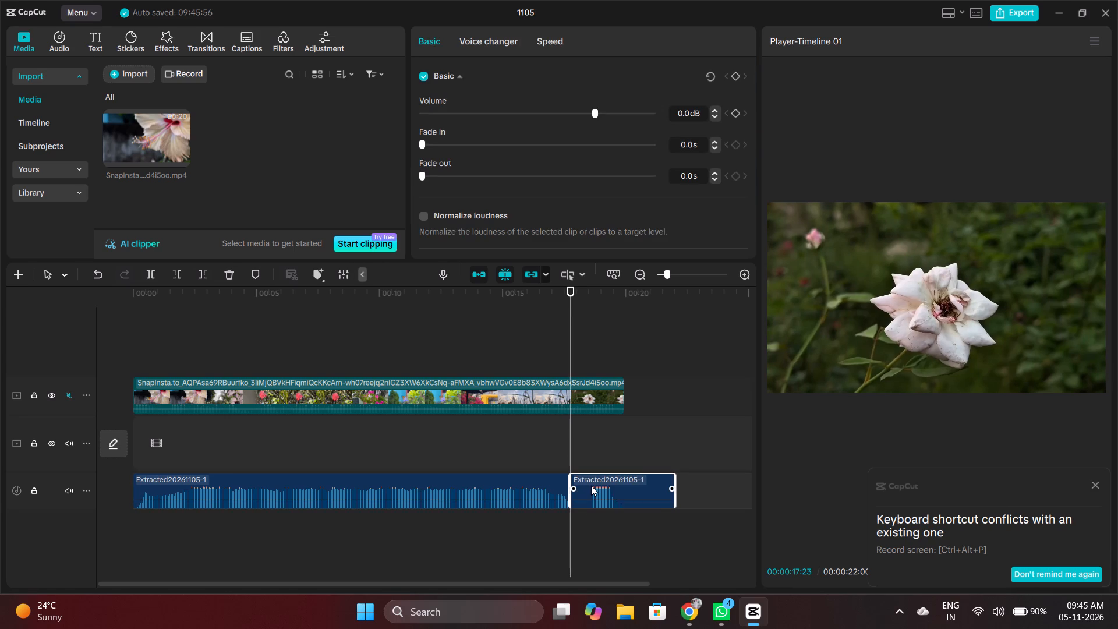
Play the edit from the start, then split the video at 00:00:02:13, where the hibiscus shot changes to the palm-tree shot.
click(399, 435)
drag(399, 435, 119, 460)
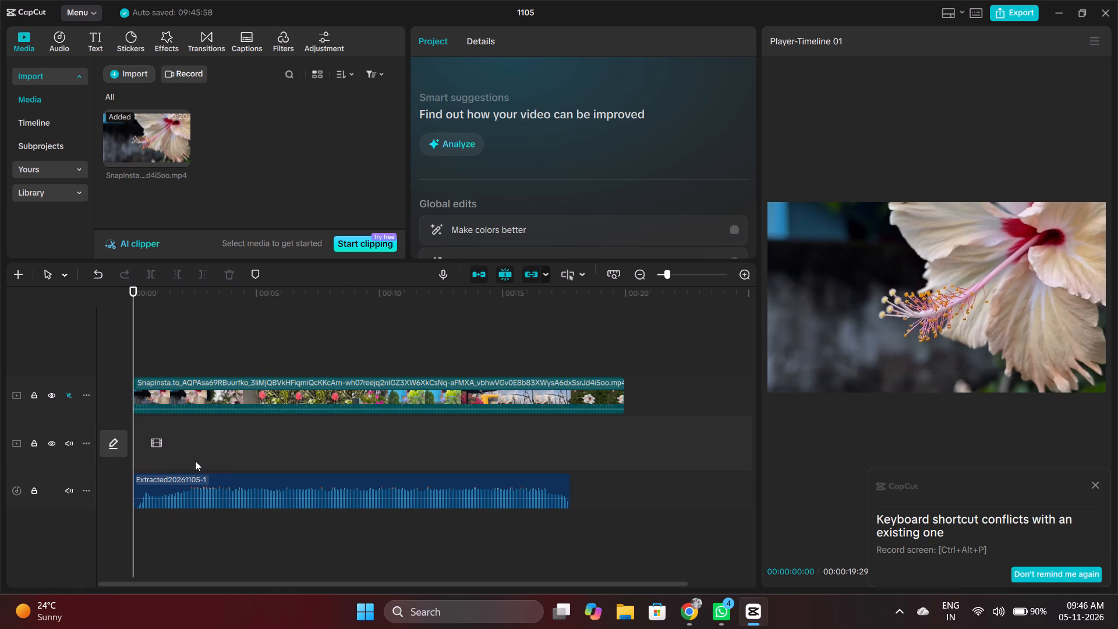
key(space)
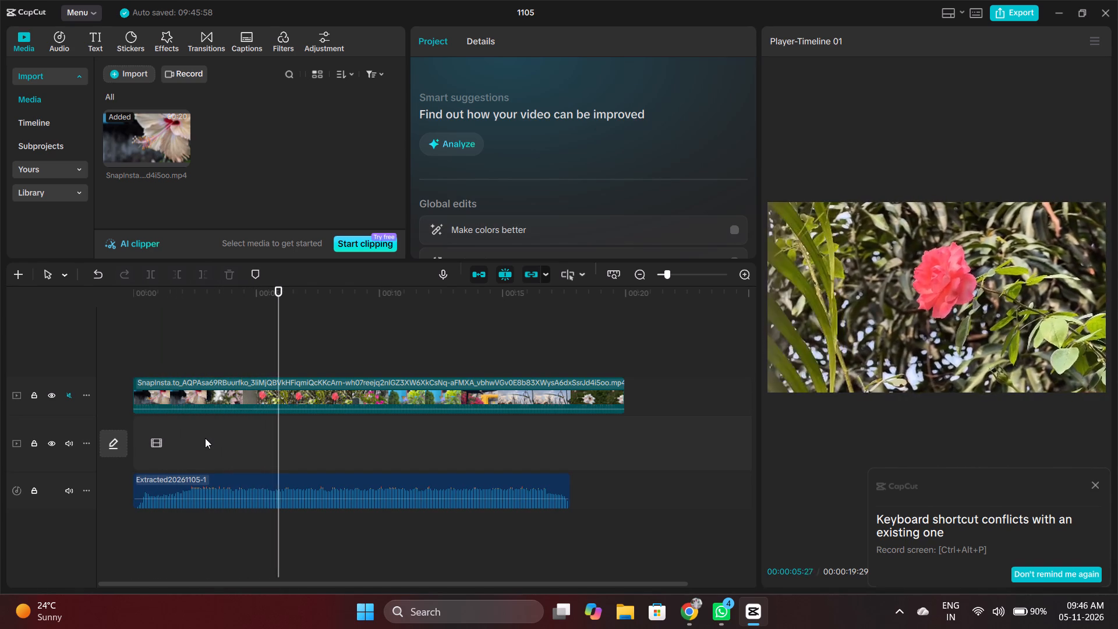
key(space)
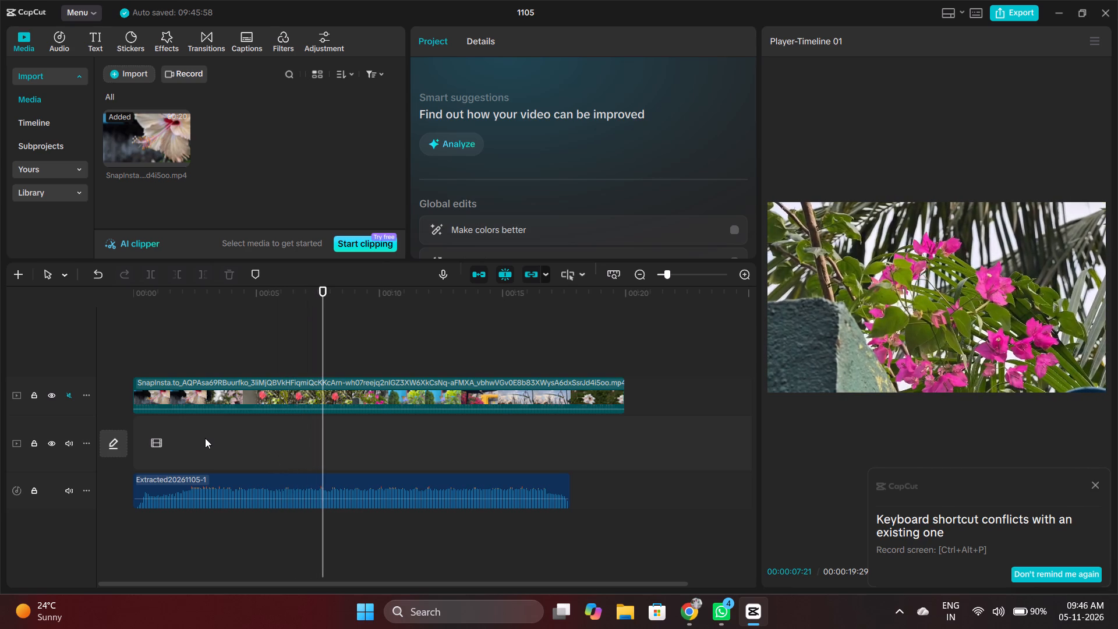
key(space)
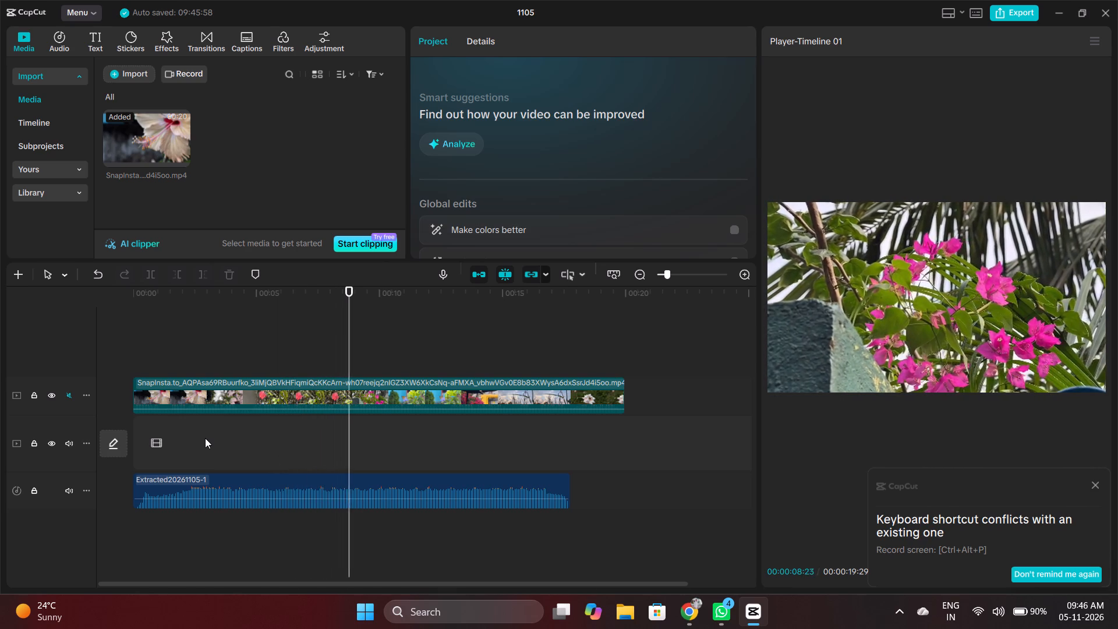
key(Left)
key(Left)
key(Left)
key(Left)
key(Left)
key(Left)
key(Left)
key(Left)
key(Left)
key(Left)
key(Left)
key(Left)
key(Left)
key(Left)
key(Left)
key(Left)
key(Left)
key(Left)
key(Left)
key(Left)
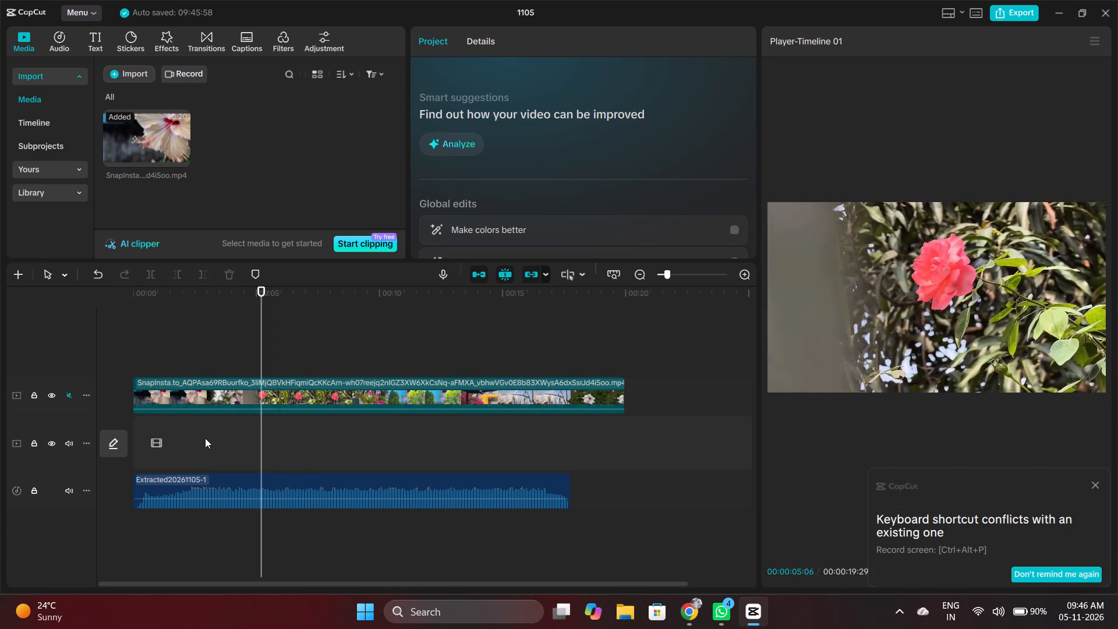
key(Left)
key(Left)
key(Left)
key(Left)
key(Left)
key(Left)
key(Left)
key(Left)
key(Left)
key(Left)
key(Left)
key(Left)
key(Left)
key(Left)
key(Left)
key(Left)
key(Left)
key(Left)
key(Left)
key(Left)
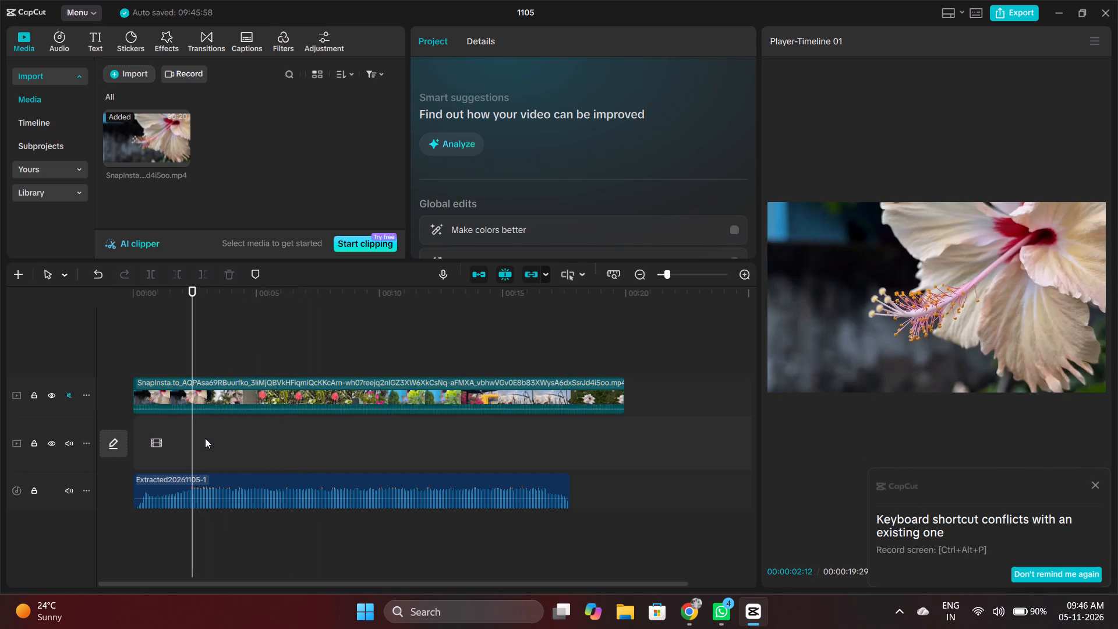
key(Right)
key(Right)
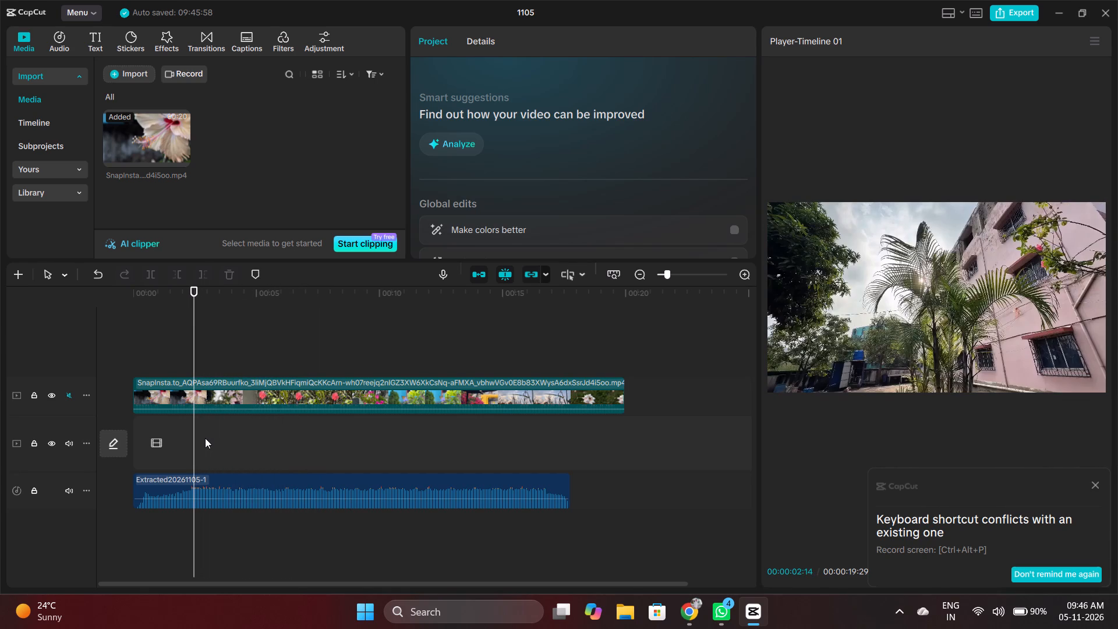
key(Left)
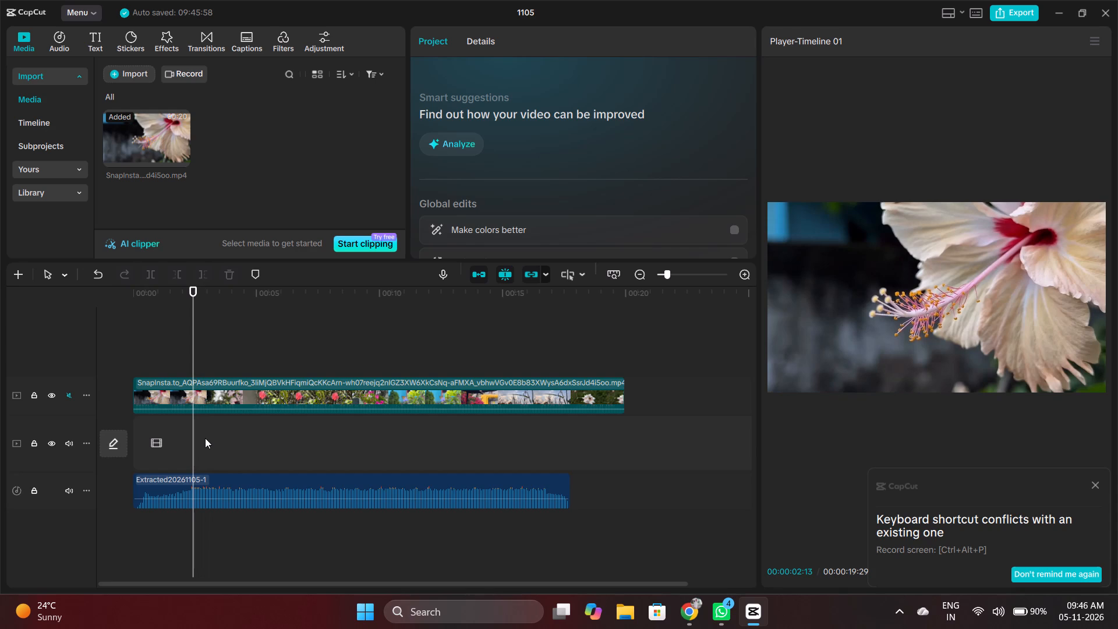
click(180, 381)
key(ctrl+b)
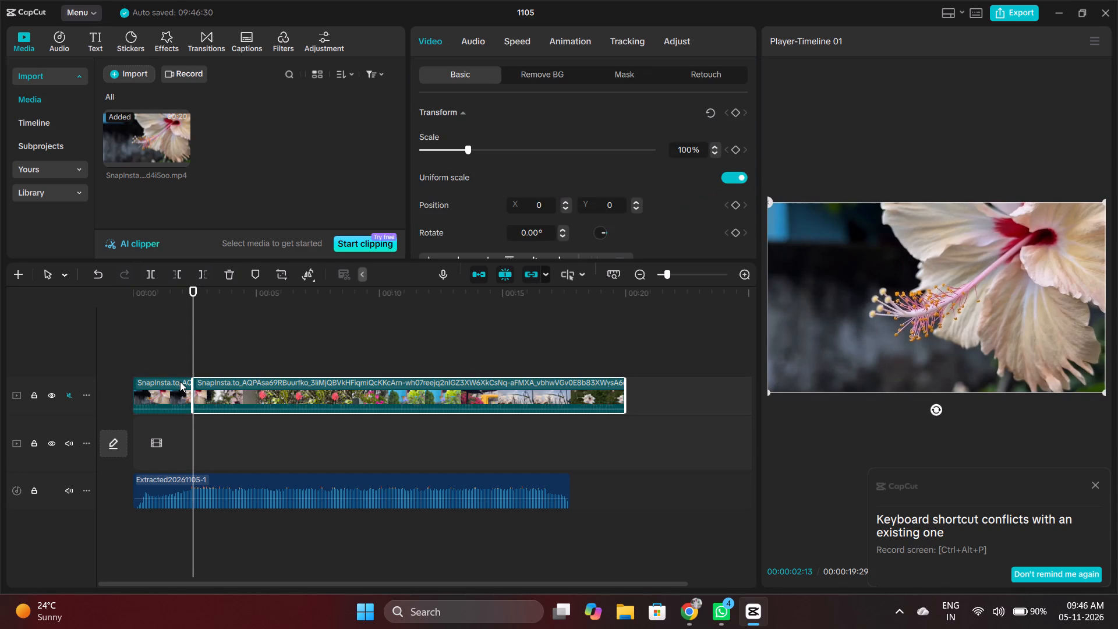
Split the video at 00:00:04:23, where the palm-tree shot changes to the shot of the single coral-pink flower.
key(Right)
key(Right)
key(Right)
key(Right)
key(Right)
key(Right)
key(Right)
key(Right)
key(Right)
key(Right)
key(Right)
key(Right)
key(Right)
key(Right)
key(Right)
key(Right)
key(Right)
key(Right)
key(Right)
key(Right)
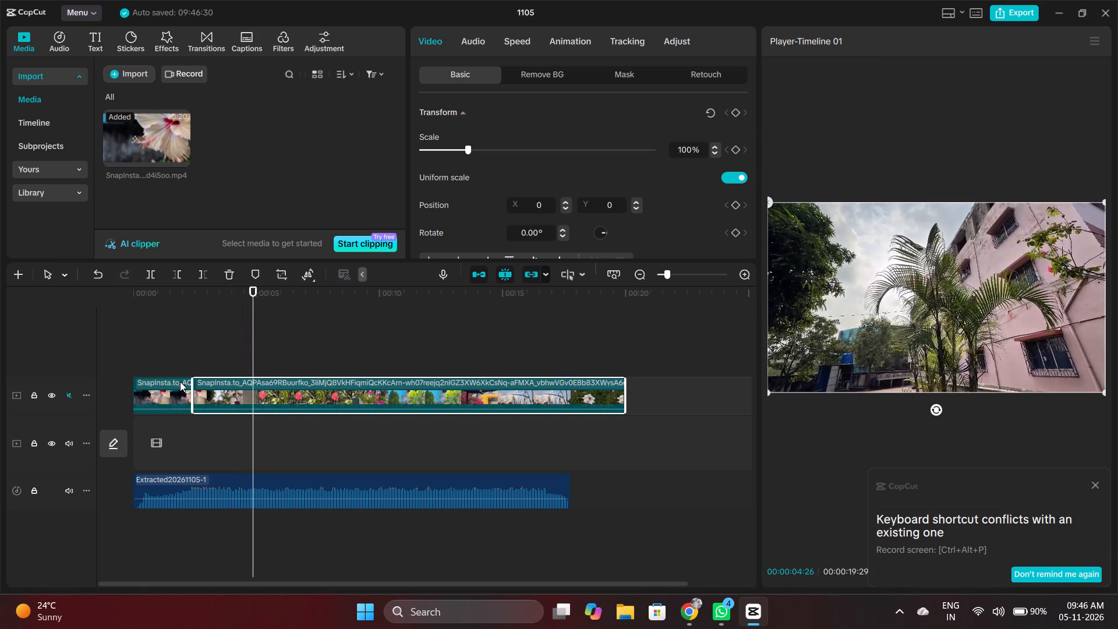
key(Left)
key(Left)
key(Left)
key(Left)
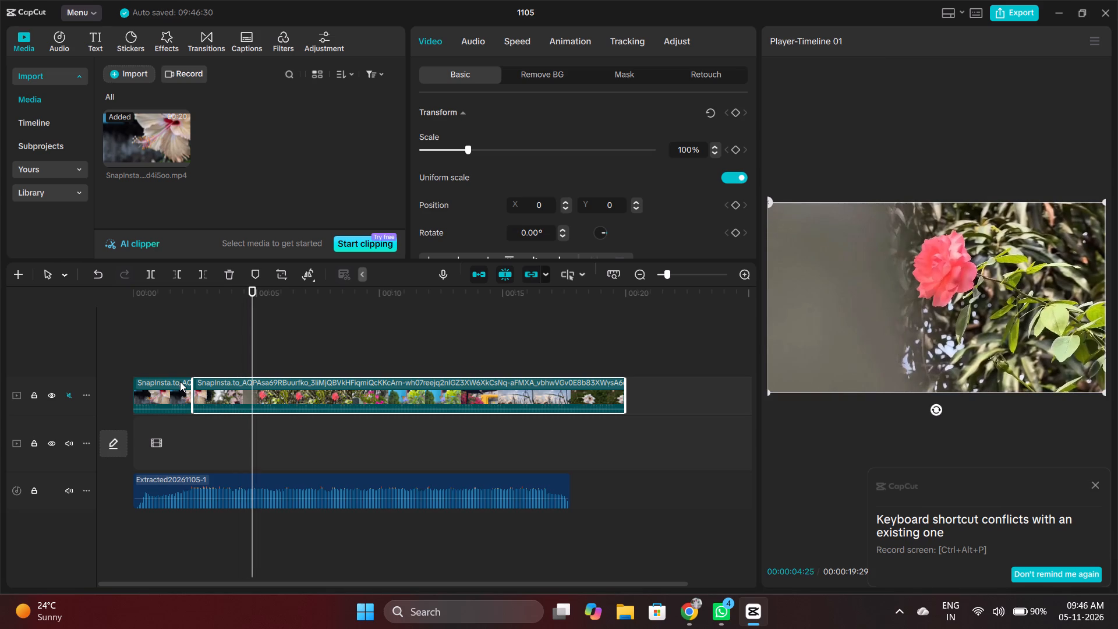
key(Left)
key(Left)
key(Left)
key(Right)
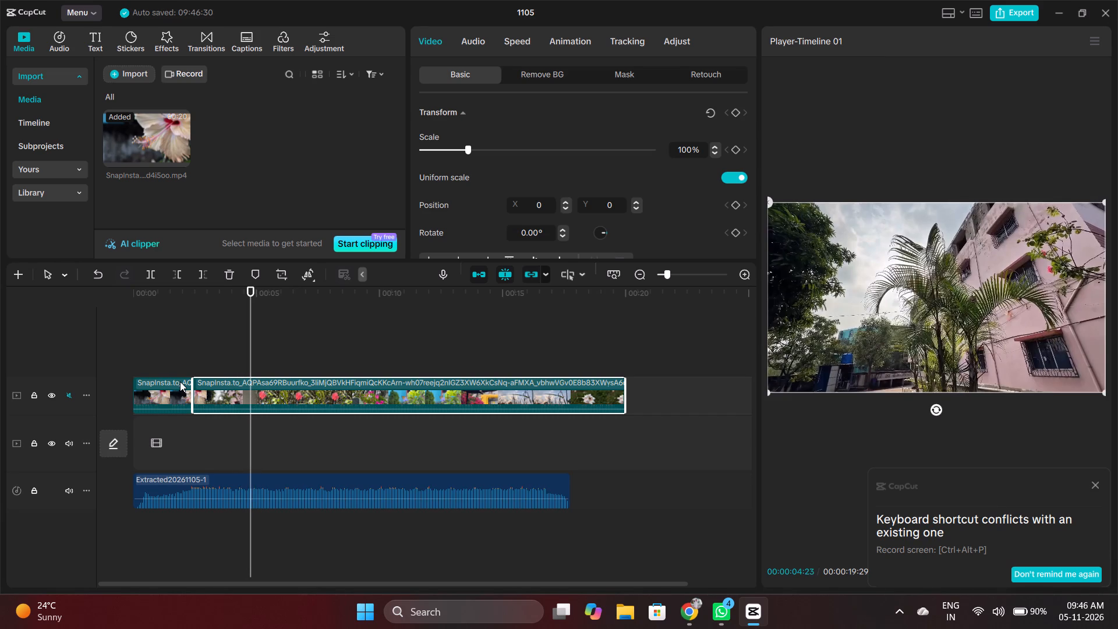
key(Right)
key(Left)
key(ctrl+b)
Split the video at 00:00:07:05, where the single coral-pink flower shot changes to the magenta bougainvillea shot.
key(Right)
key(Right)
key(Right)
key(Right)
key(Right)
key(Right)
key(Right)
key(Right)
key(Right)
key(Right)
key(Right)
key(Right)
key(Right)
key(Right)
key(Right)
key(Right)
key(Right)
key(Right)
key(Right)
key(Right)
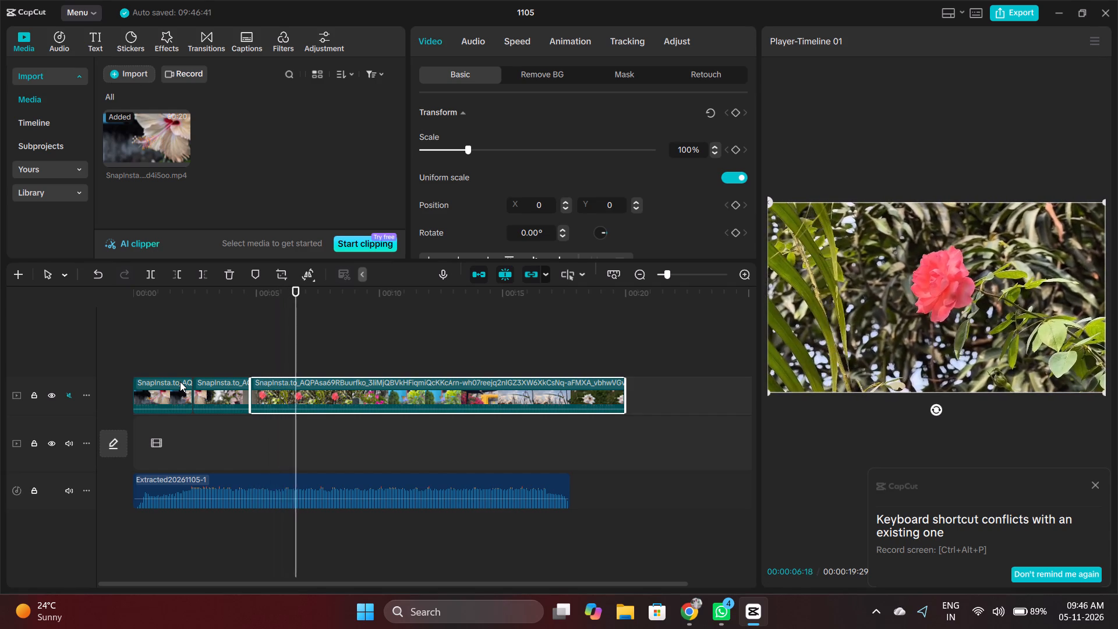
key(Left)
key(Left)
key(Left)
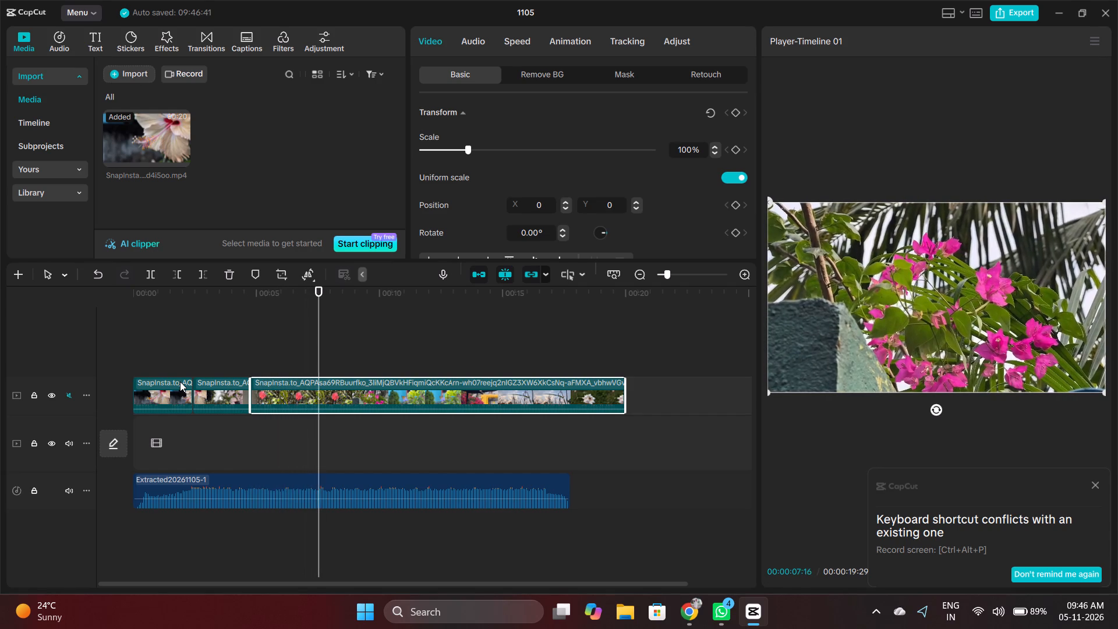
key(Left)
key(Left)
key(Left)
key(Left)
key(Left)
key(Left)
key(Left)
key(Left)
key(Left)
key(Left)
key(Left)
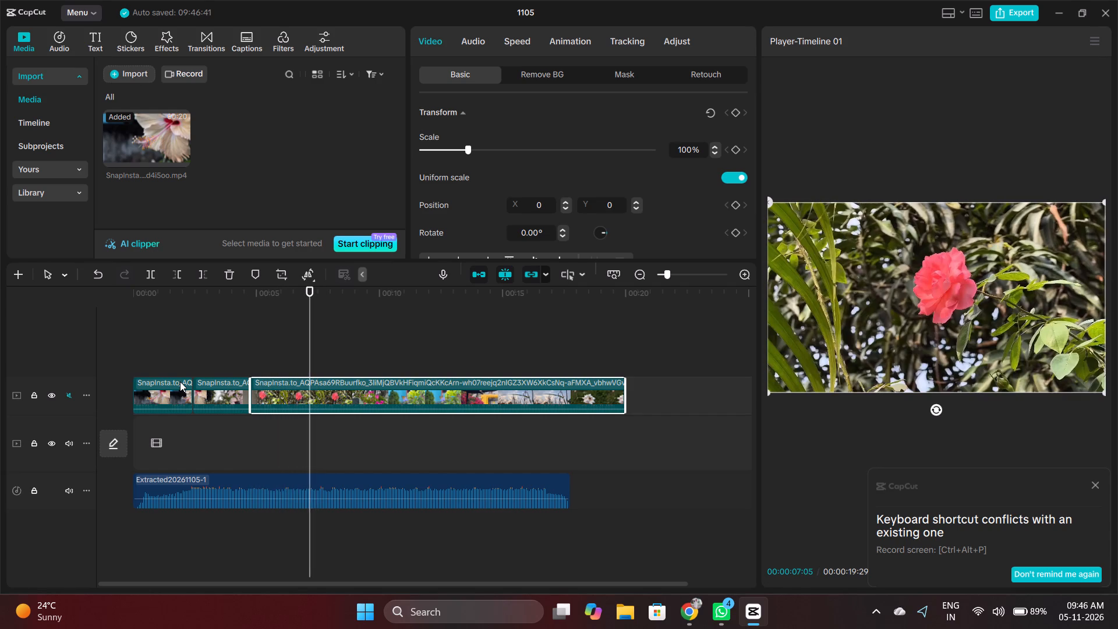
key(Left)
key(Right)
key(Right)
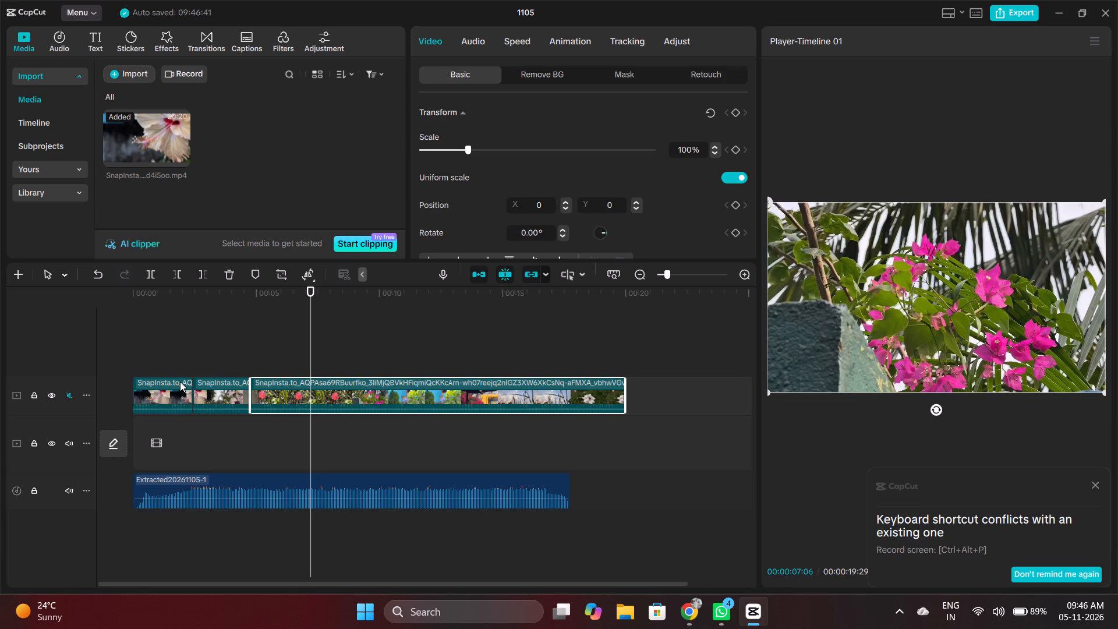
key(Left)
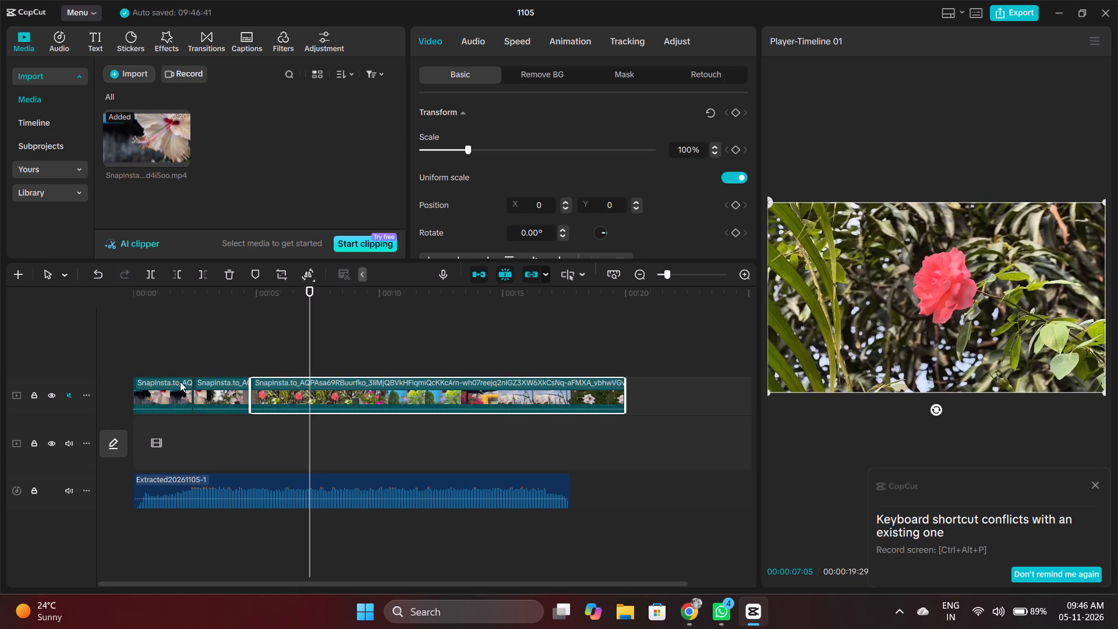
key(ctrl+b)
Split the video at 00:00:09:17, where the magenta bougainvillea shot changes to the butterfly shot.
key(Right)
key(Right)
key(Right)
key(Right)
key(Right)
key(Right)
key(Right)
key(Right)
key(Right)
key(Right)
key(Right)
key(Right)
key(Right)
key(Right)
key(Right)
key(Right)
key(Right)
key(Right)
key(Right)
key(Right)
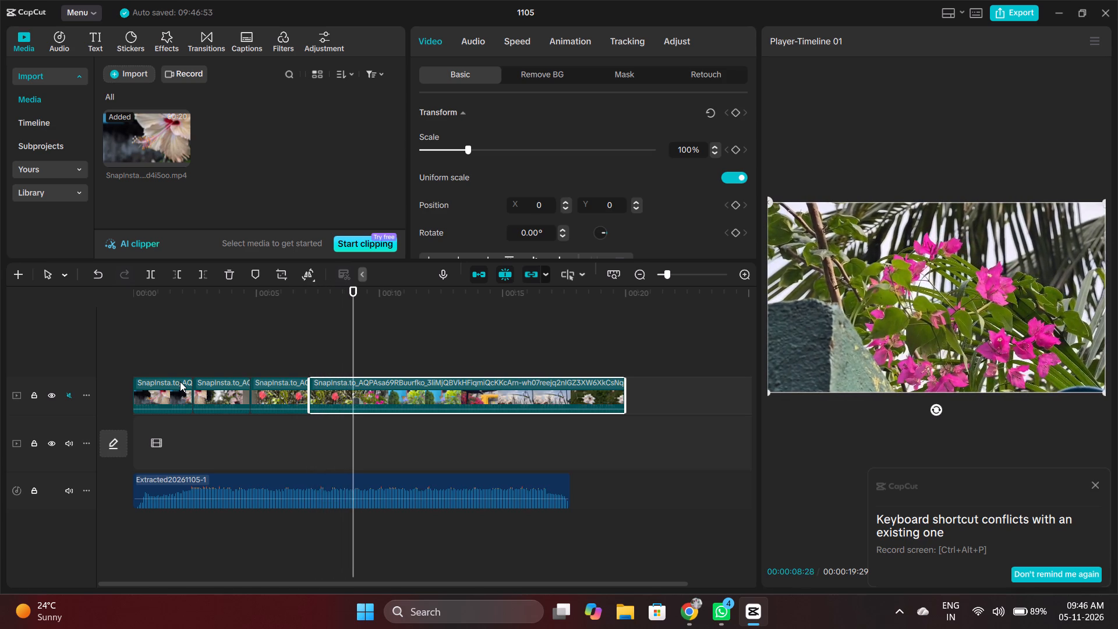
key(Right)
key(Right)
key(Right)
key(Right)
key(Right)
key(Right)
key(Right)
key(Right)
key(Right)
key(Right)
key(Right)
key(Right)
key(Right)
key(Right)
key(Right)
key(Right)
key(Right)
key(Right)
key(Right)
key(Right)
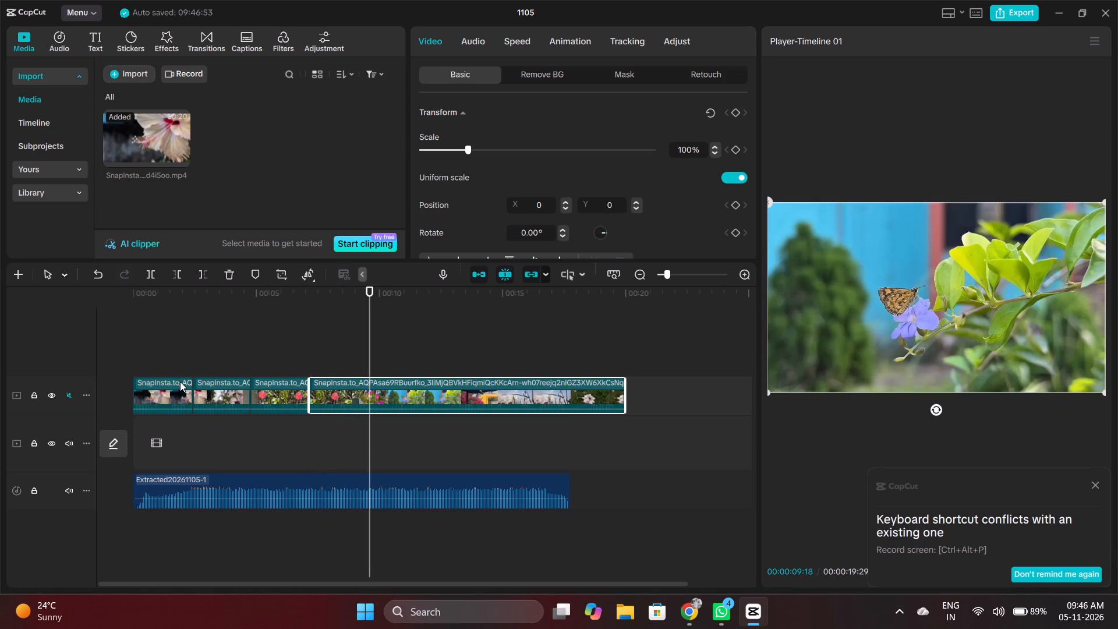
key(Right)
key(Left)
key(Left)
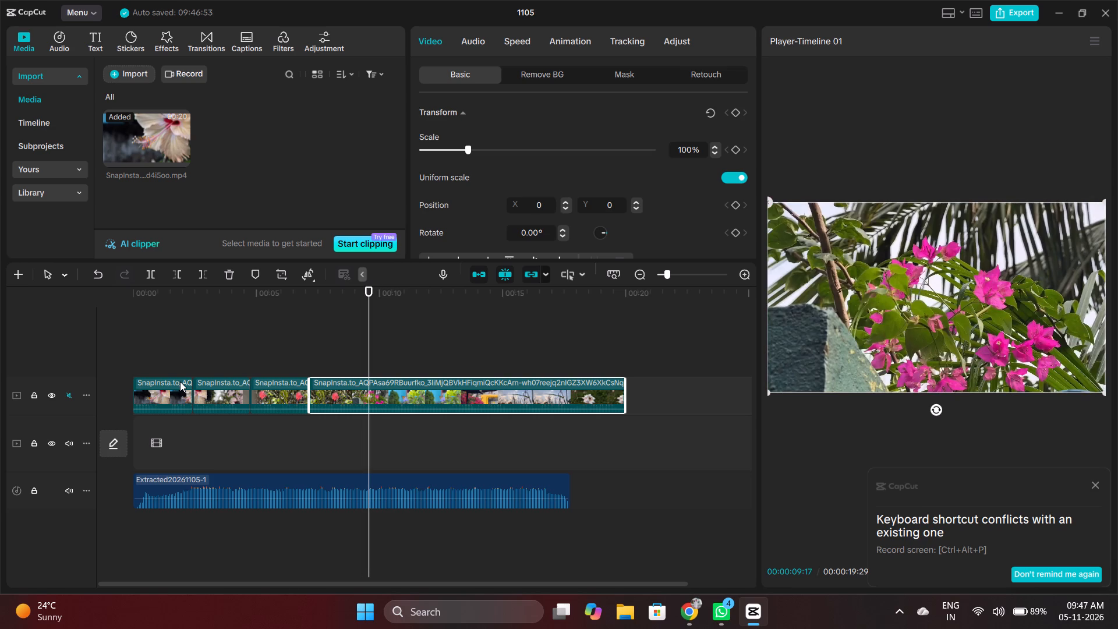
key(ctrl+b)
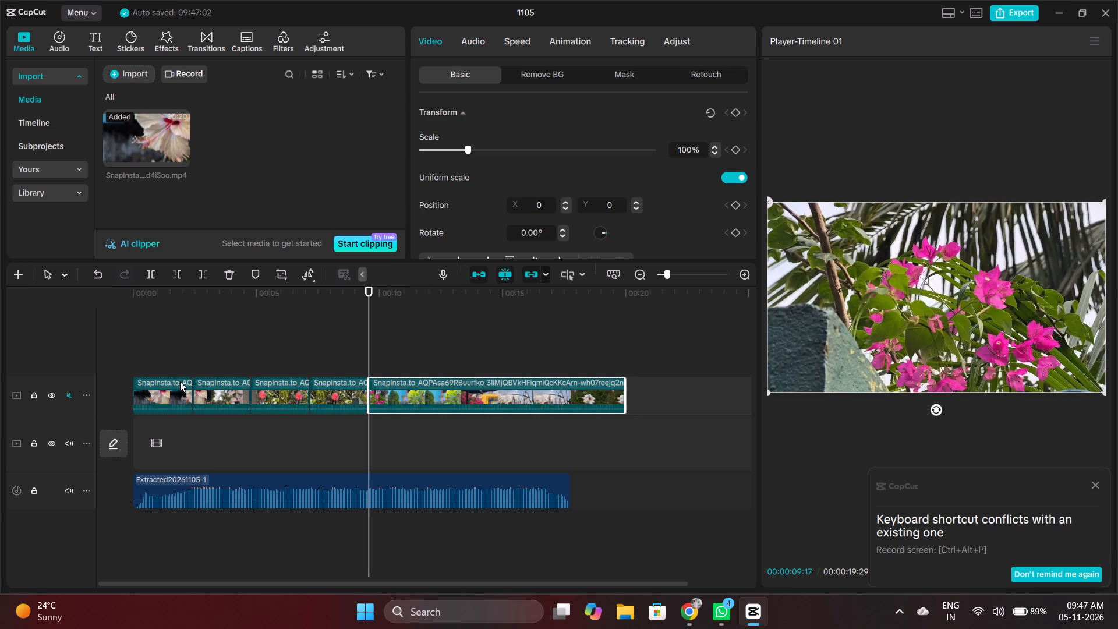
Split the video at 00:00:11:28, where the butterfly shot changes to the bougainvillea and yellow vehicle shot.
key(Right)
key(Right)
key(Right)
key(Right)
key(Right)
key(Right)
key(Right)
key(Right)
key(Right)
key(Right)
key(Right)
key(Right)
key(Right)
key(Right)
key(Right)
key(Right)
key(Right)
key(Right)
key(Right)
key(Right)
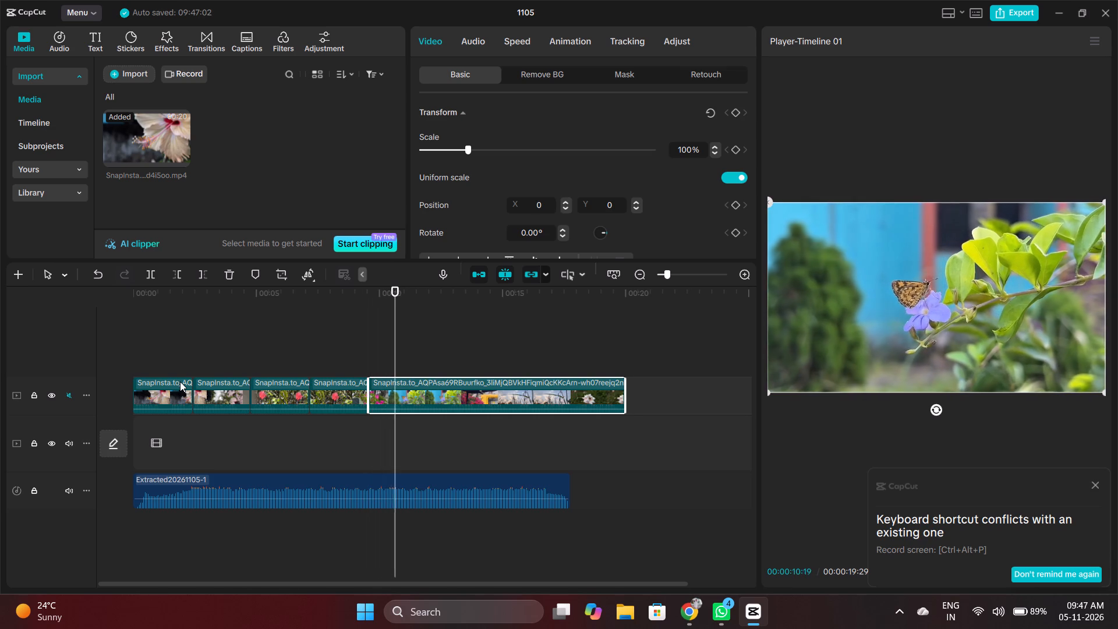
key(Right)
key(Right)
key(Right)
key(Right)
key(Right)
key(Right)
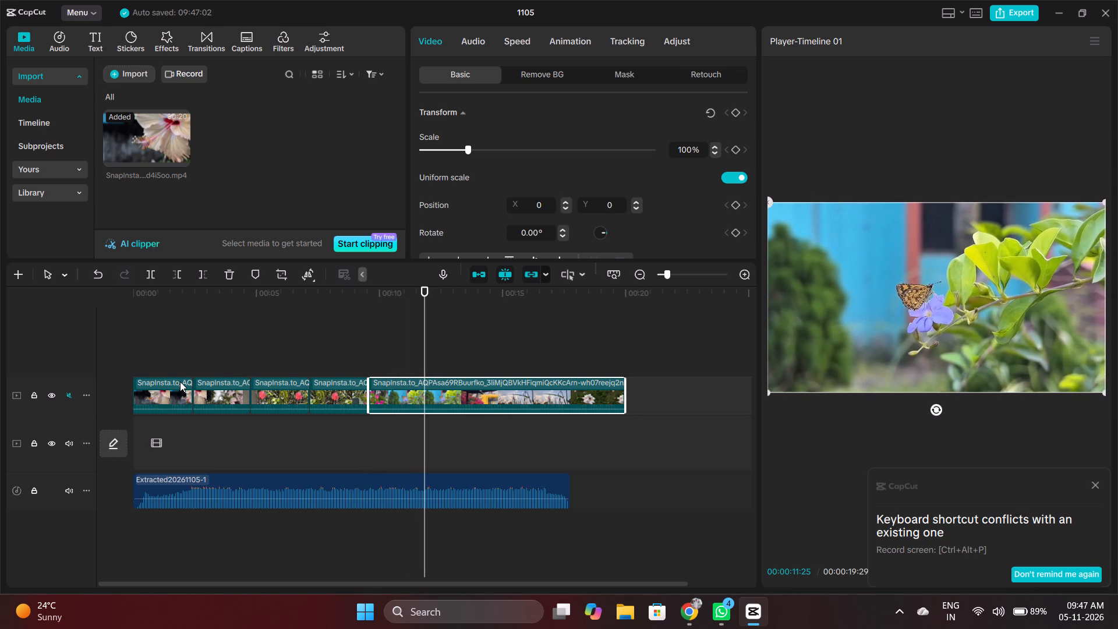
key(Right)
key(Right)
key(Right)
key(Right)
key(Left)
key(Left)
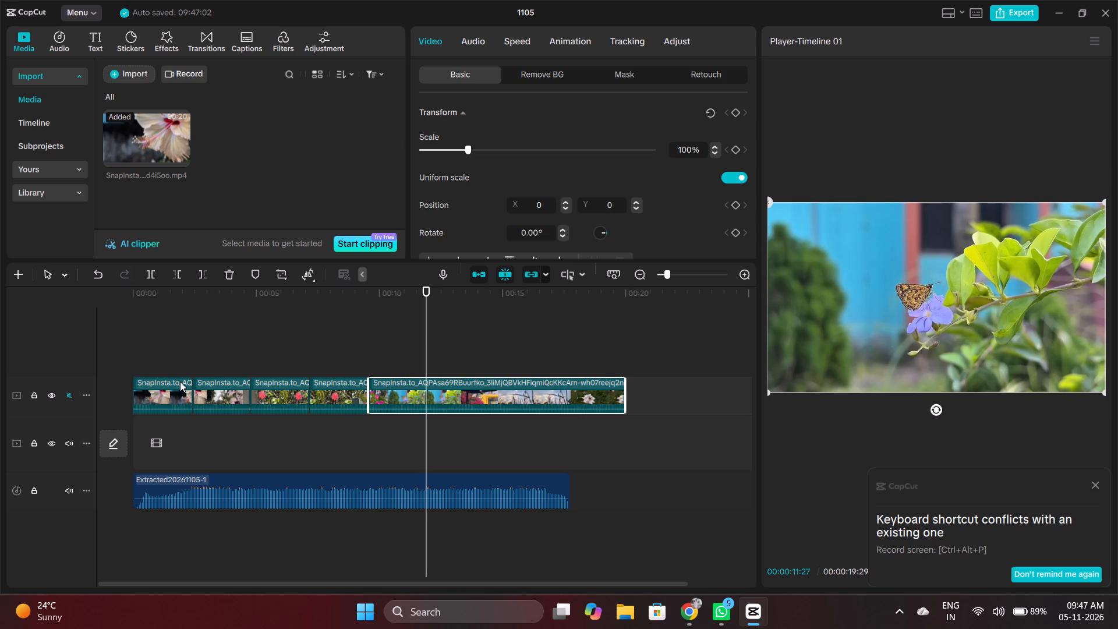
key(Right)
key(Right)
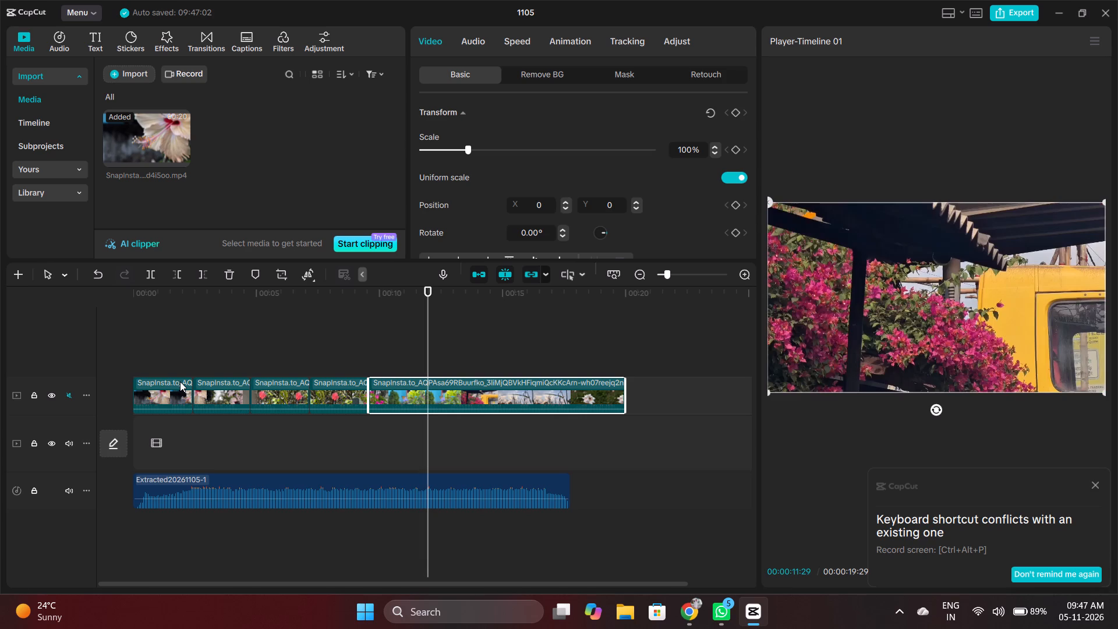
key(Left)
key(ctrl+b)
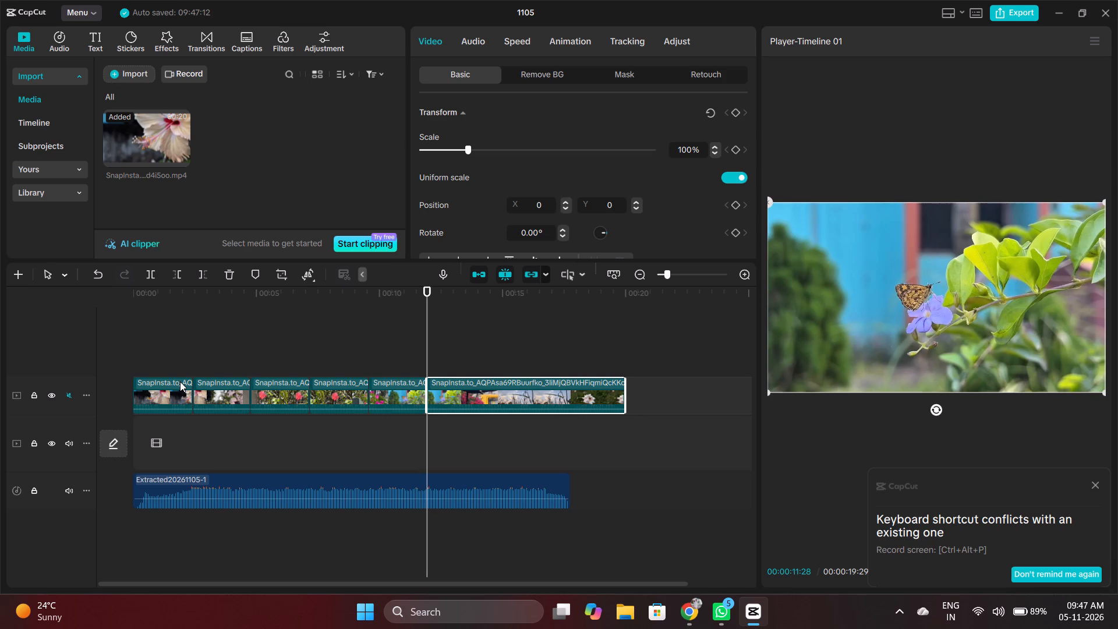
Split the video at 00:00:14:08, where the bougainvillea and yellow vehicle shot changes to the tall-grass sky shot.
key(Right)
key(Right)
key(Right)
key(Right)
key(Right)
key(Right)
key(Right)
key(Right)
key(Right)
key(Right)
key(Right)
key(Right)
key(Right)
key(Right)
key(Right)
key(Right)
key(Right)
key(Right)
key(Right)
key(Right)
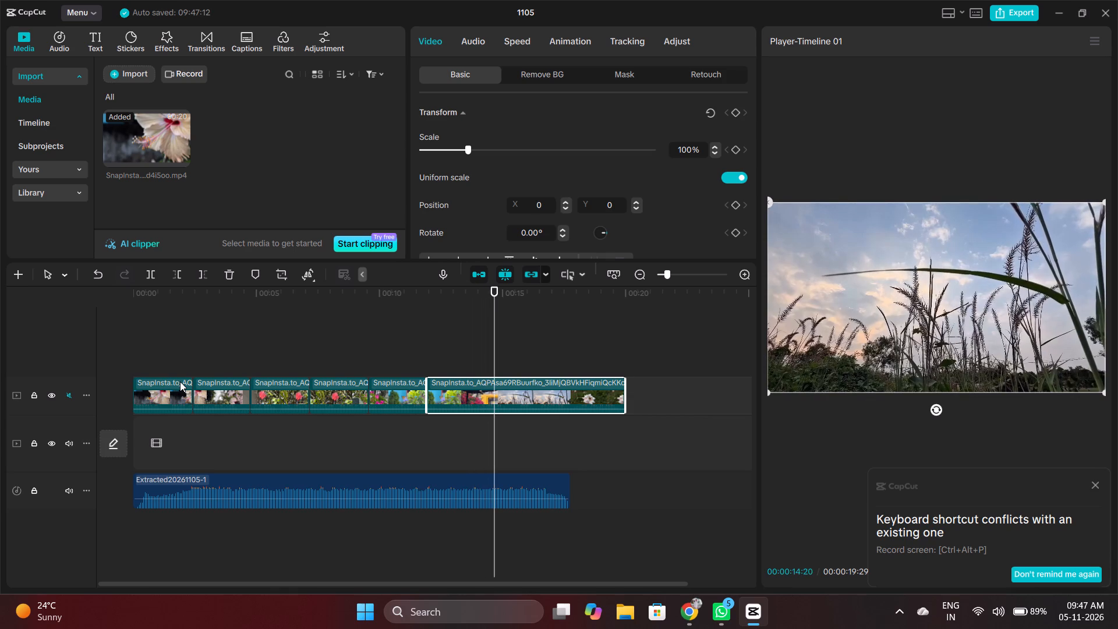
key(Left)
key(Left)
key(Left)
key(Left)
key(Left)
key(Left)
key(Left)
key(Left)
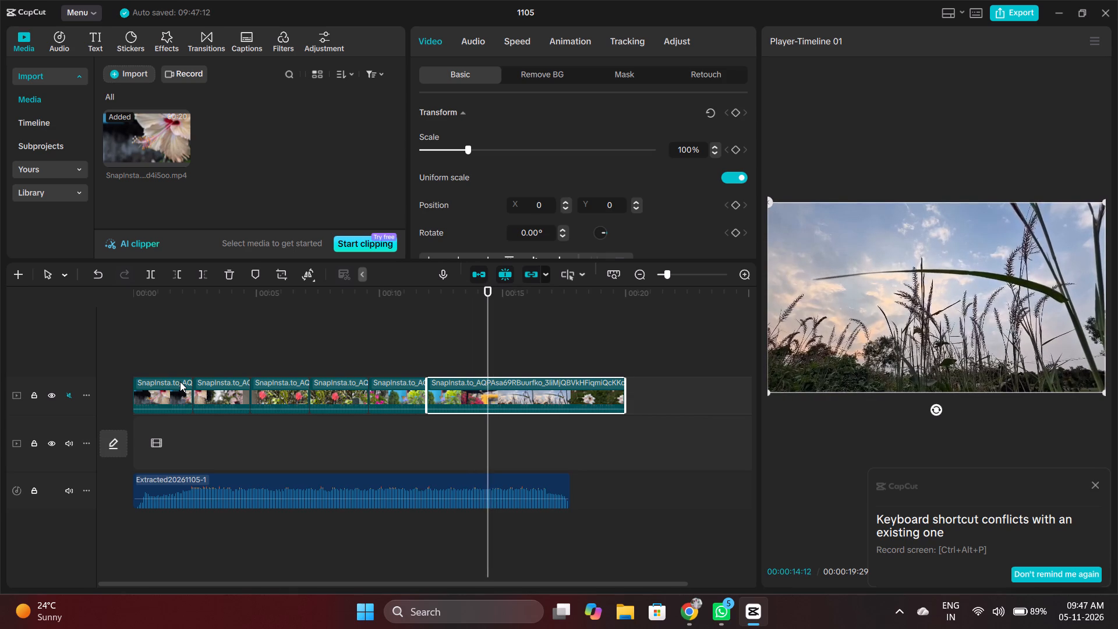
key(Left)
key(Left)
key(Left)
key(Left)
key(Left)
key(Right)
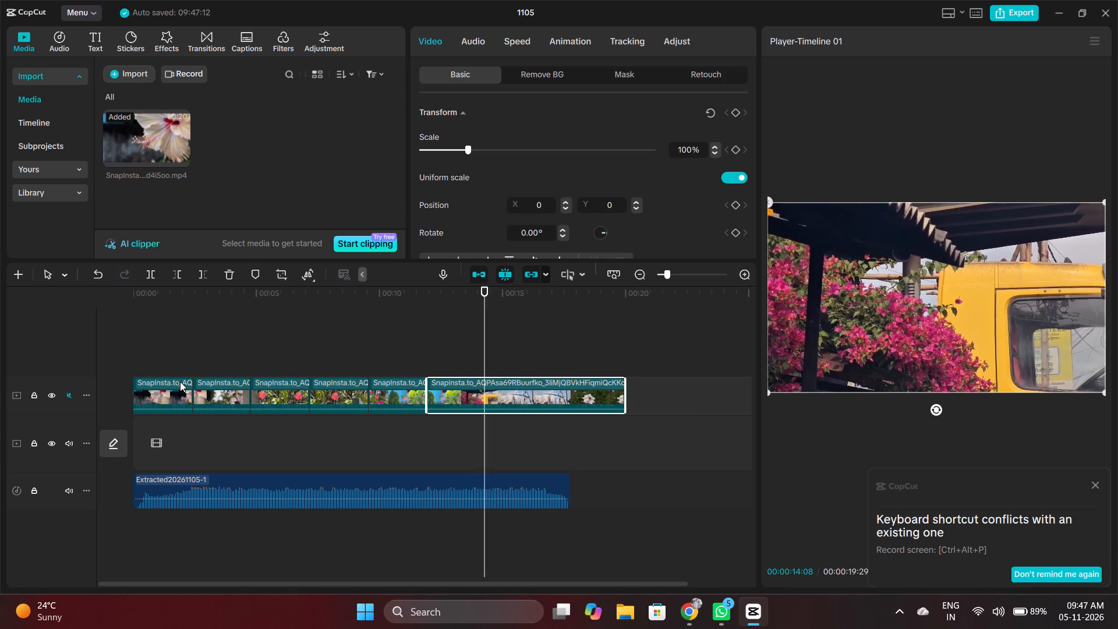
key(Right)
key(Left)
key(ctrl+b)
Split the video at 00:00:16:21, near the change from the tall-grass sky shot to the pale pink-white flower shot.
key(Right)
key(Right)
key(Right)
key(Right)
key(Right)
key(Right)
key(Right)
key(Right)
key(Right)
key(Right)
key(Right)
key(Right)
key(Right)
key(Right)
key(Right)
key(Right)
key(Right)
key(Right)
key(Right)
key(Right)
key(Right)
key(Right)
key(Right)
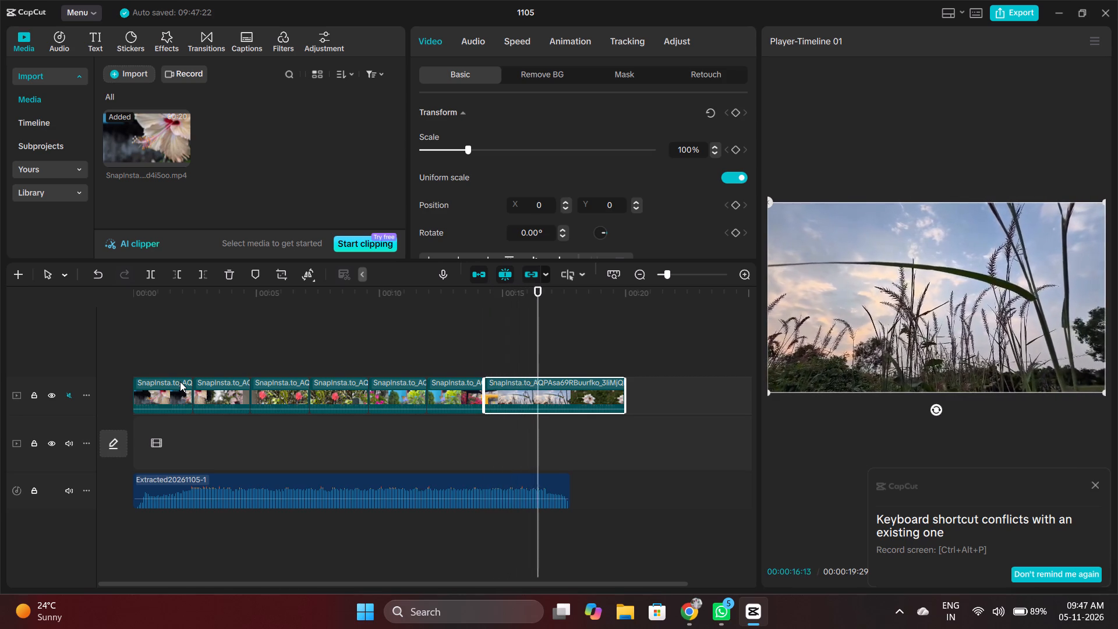
key(Left)
key(Left)
key(Left)
key(Left)
key(Left)
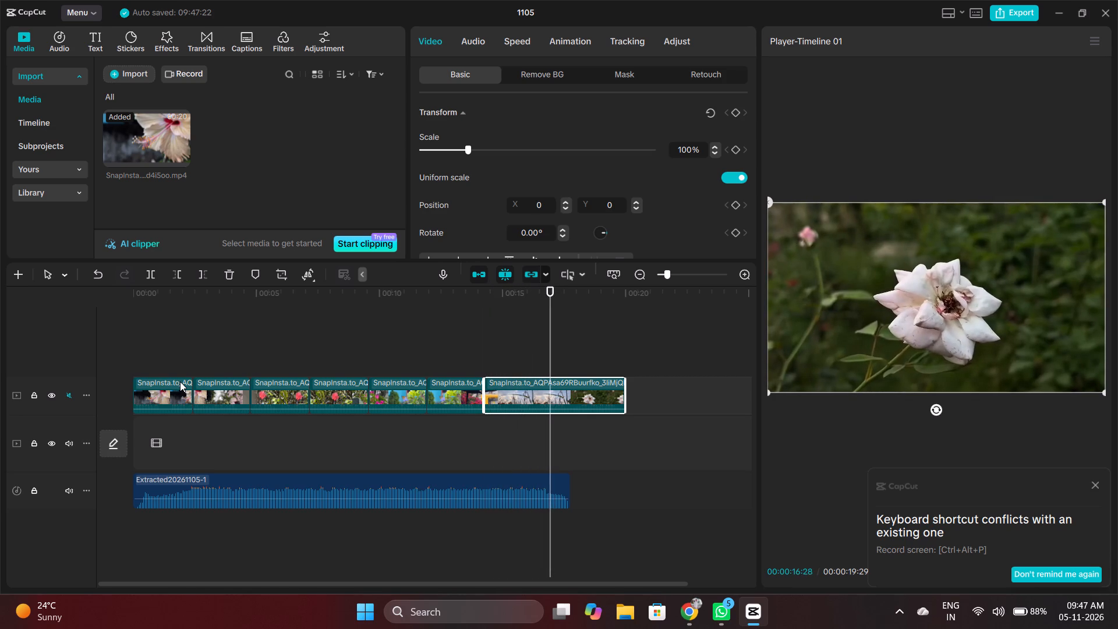
key(Left)
key(Left)
key(Left)
key(Left)
key(Left)
key(Left)
key(Left)
key(Right)
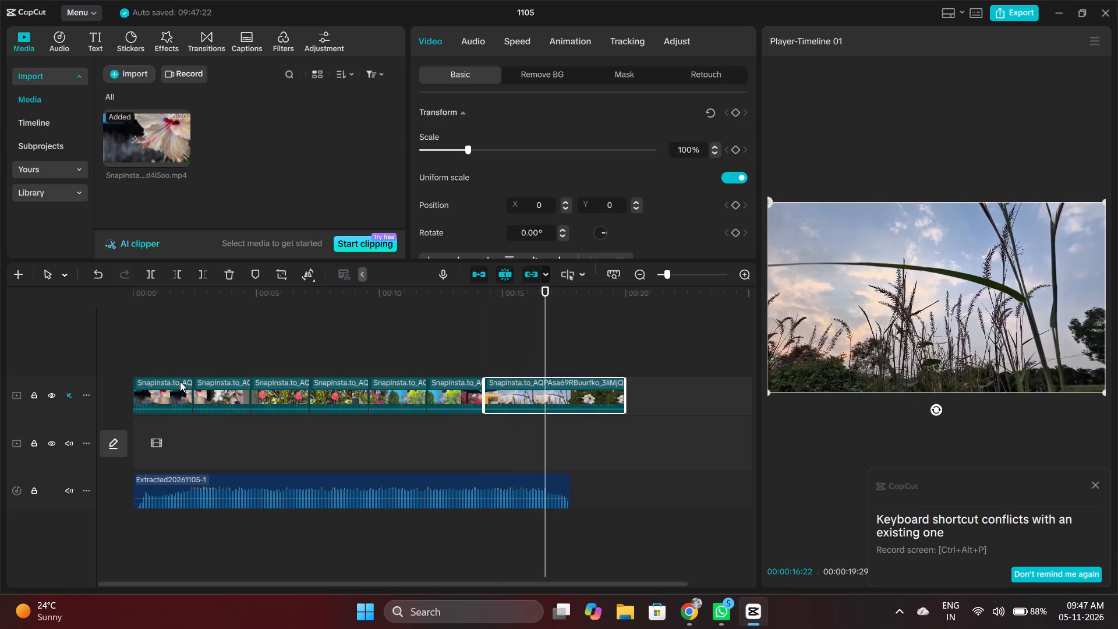
key(Right)
key(Left)
key(Left)
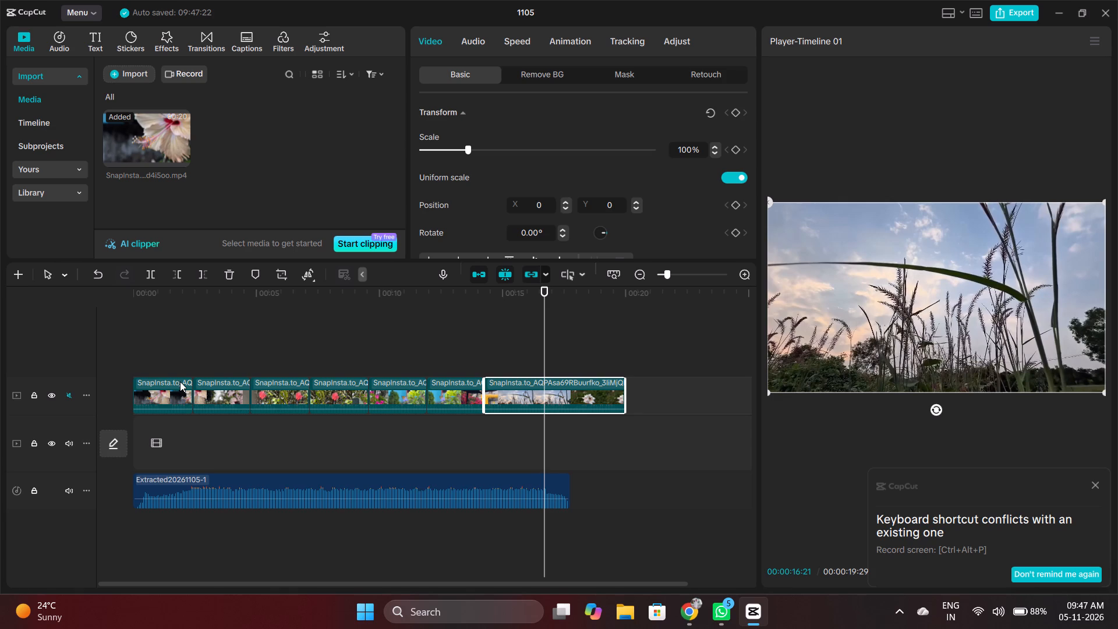
key(ctrl+b)
Examine the last clip for further shot changes and compare its starting cut with the change to the pale flower shot.
key(Right)
key(Right)
key(Right)
key(Right)
key(Right)
key(Right)
key(Right)
key(Right)
key(Right)
key(Right)
key(Right)
key(Right)
key(Right)
key(Right)
key(Right)
key(Right)
key(Right)
key(Right)
key(Right)
key(Right)
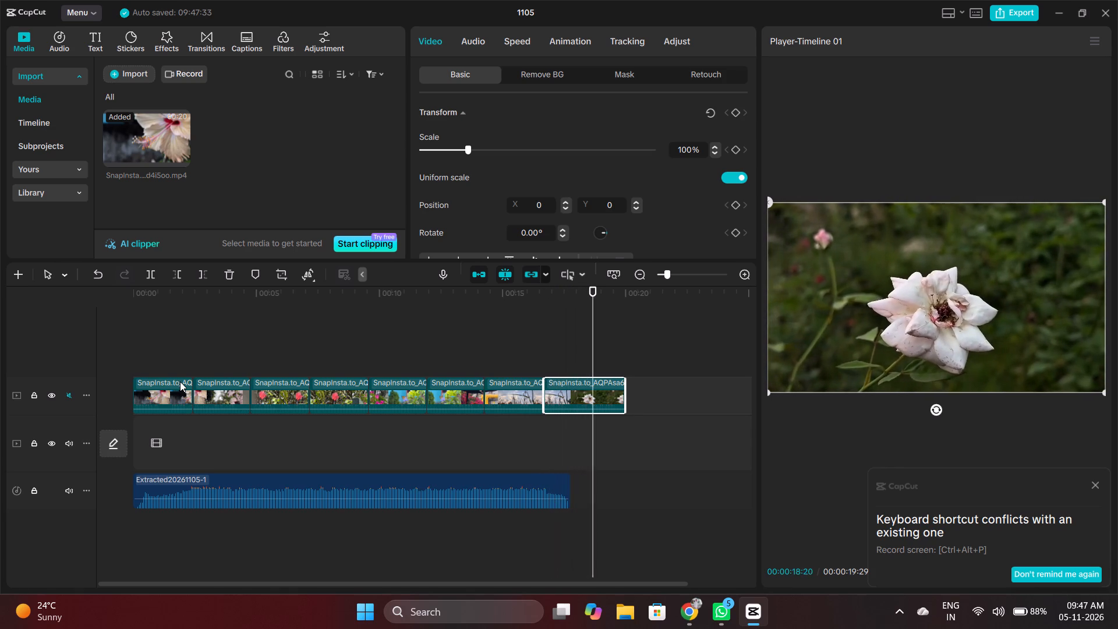
key(Left)
key(Left)
key(Left)
key(Left)
key(Left)
key(Left)
key(Left)
key(Left)
key(Left)
key(Left)
key(Left)
key(Left)
key(Left)
key(Left)
key(Left)
key(Left)
key(Left)
key(Left)
key(Left)
key(Left)
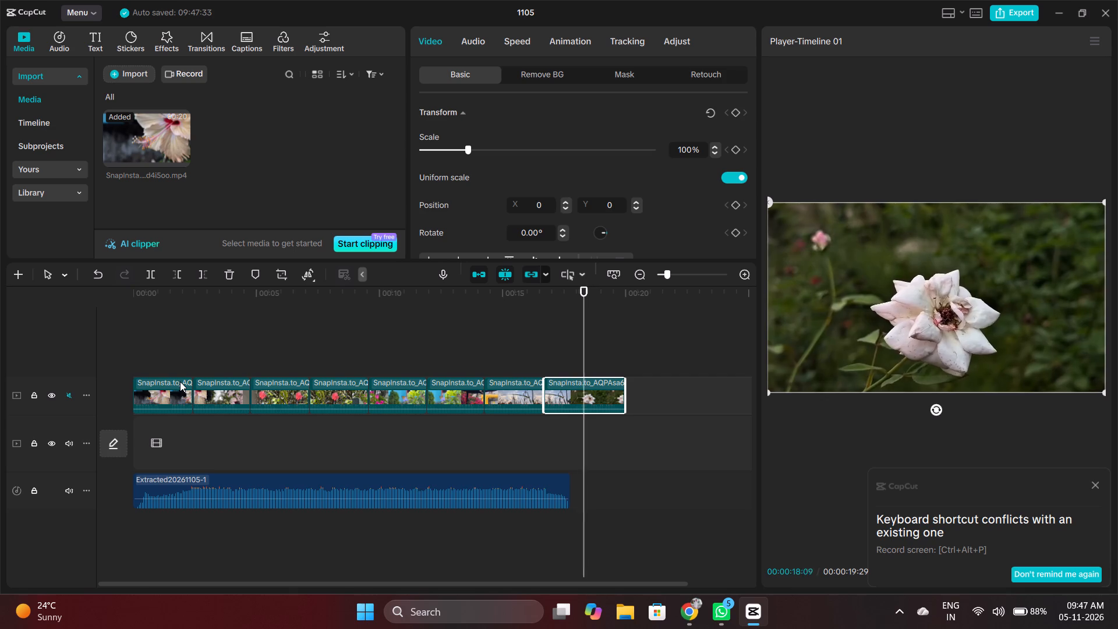
key(Left)
key(Left)
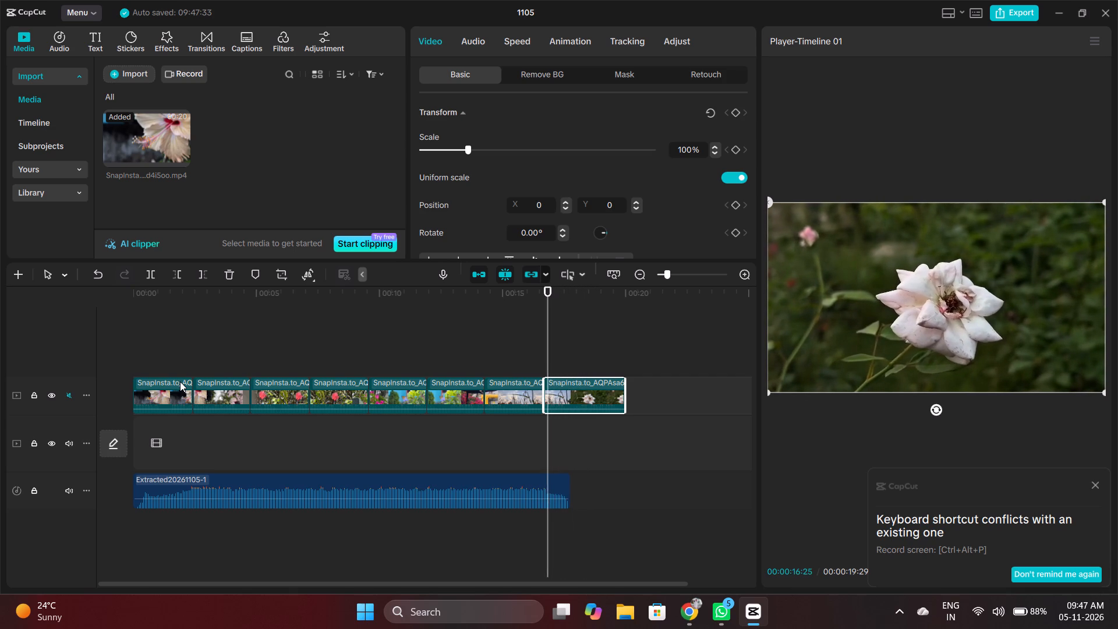
key(Left)
key(Left)
key(Left)
key(Left)
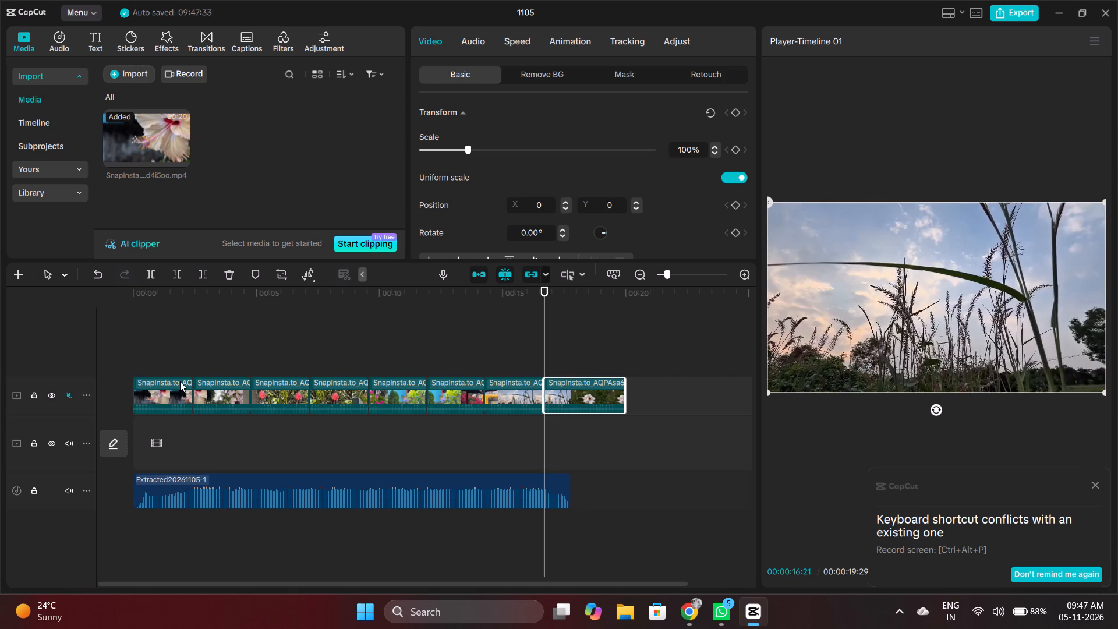
key(Left)
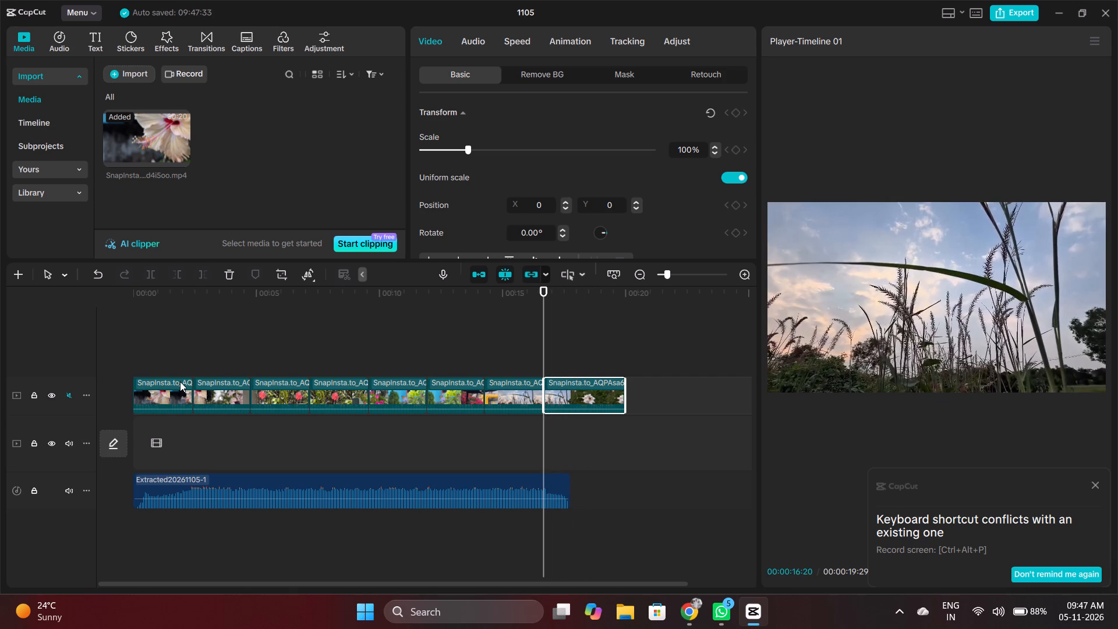
Split the last clip at 00:00:16:23, on the exact frame where the tall-grass shot changes to the pale flower.
ctrl+scroll(611, 398, up, 5)
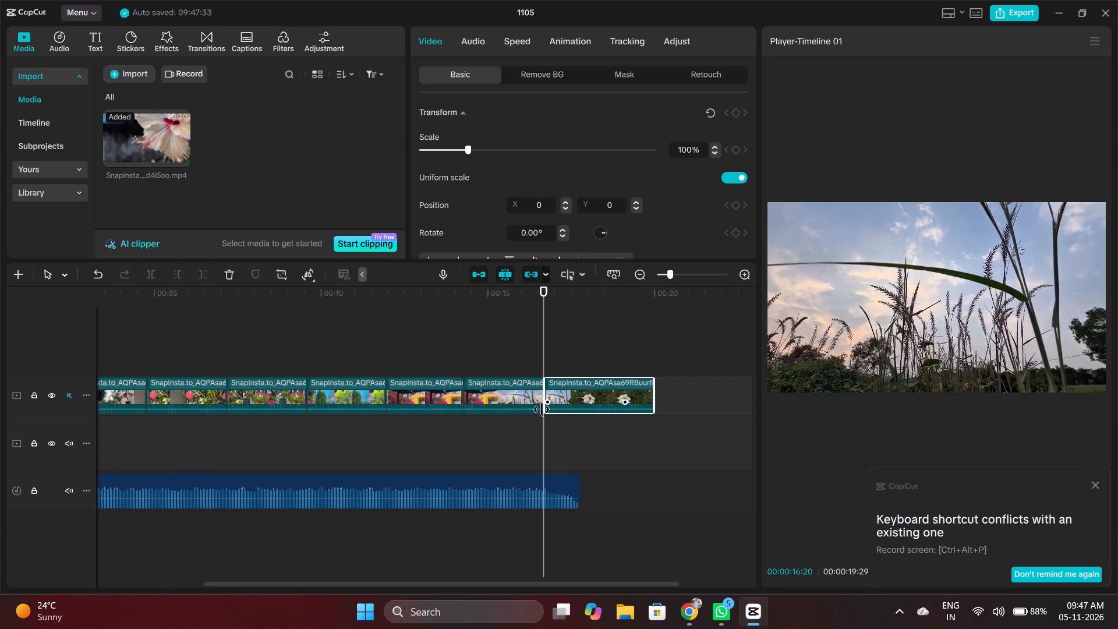
ctrl+scroll(540, 409, up, 10)
ctrl+scroll(543, 397, up, 19)
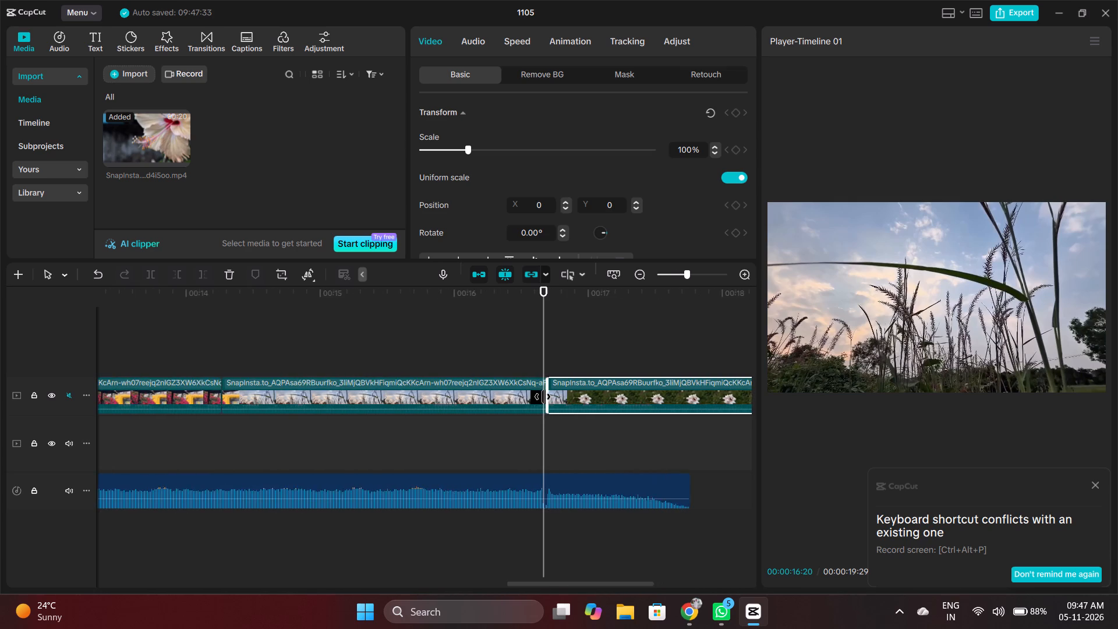
ctrl+scroll(543, 397, up, 16)
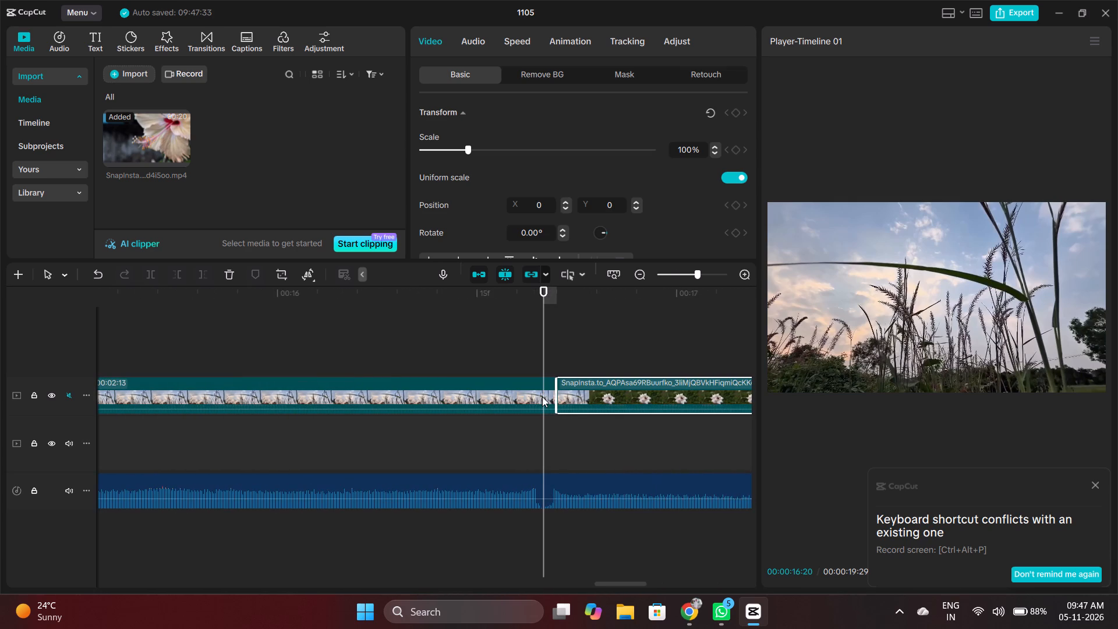
key(Right)
key(Right)
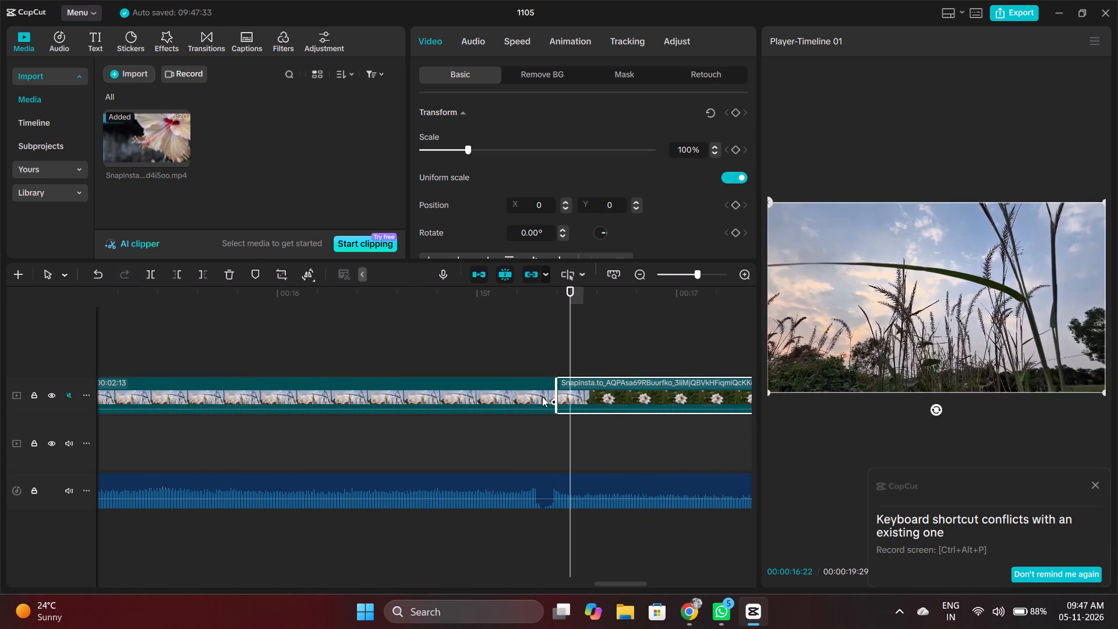
key(Right)
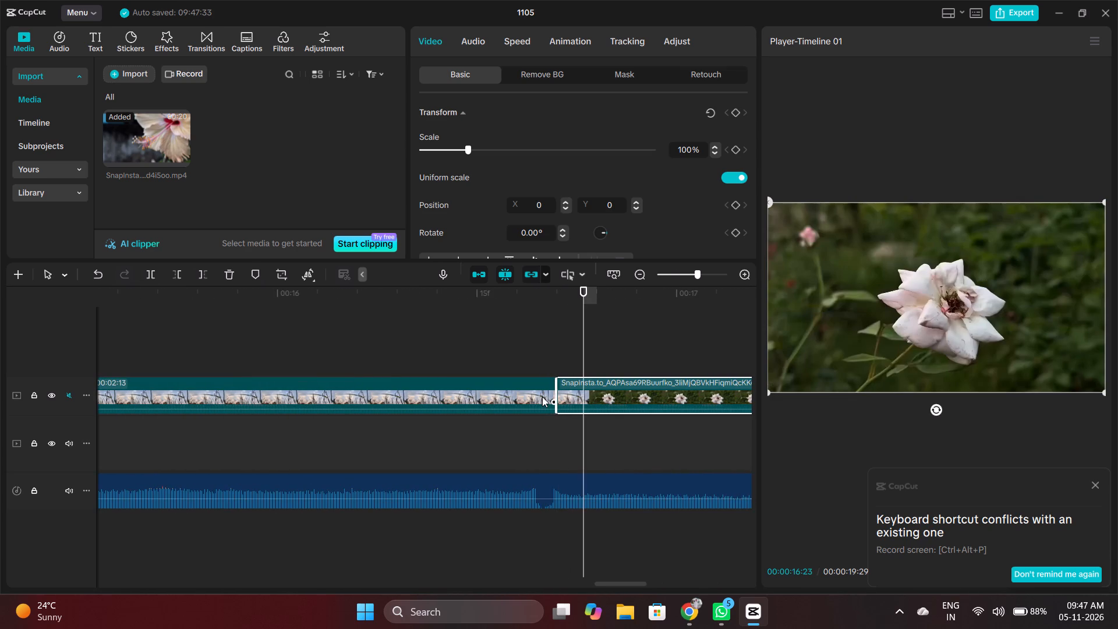
key(ctrl+b)
Delete the short leftover tall-grass piece before the pale flower clip, close the gap, and check the join.
key(Left)
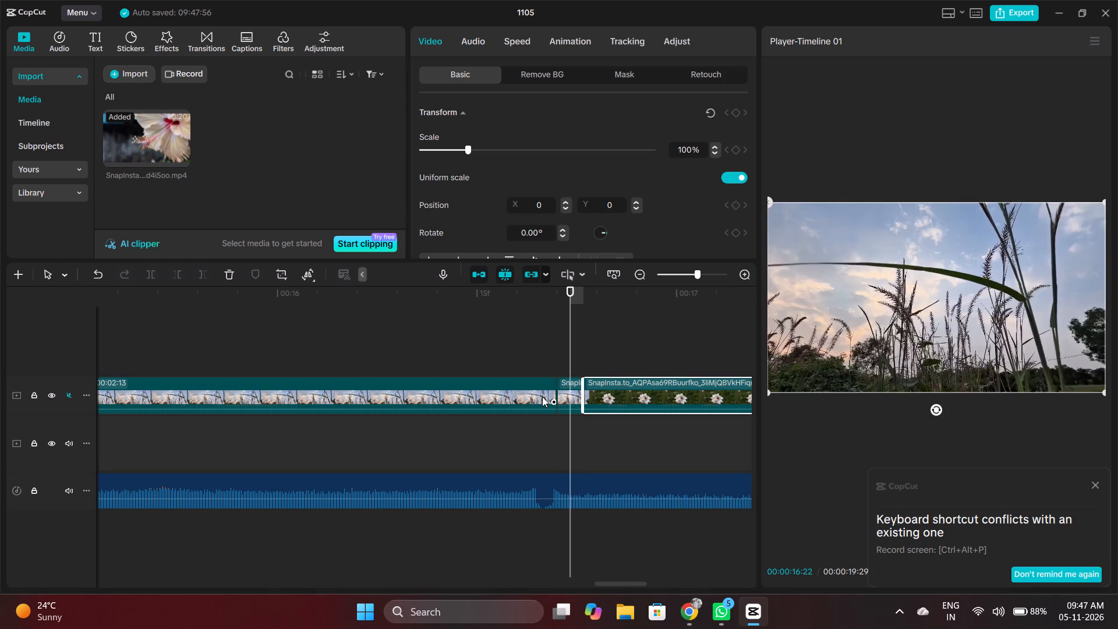
click(568, 395)
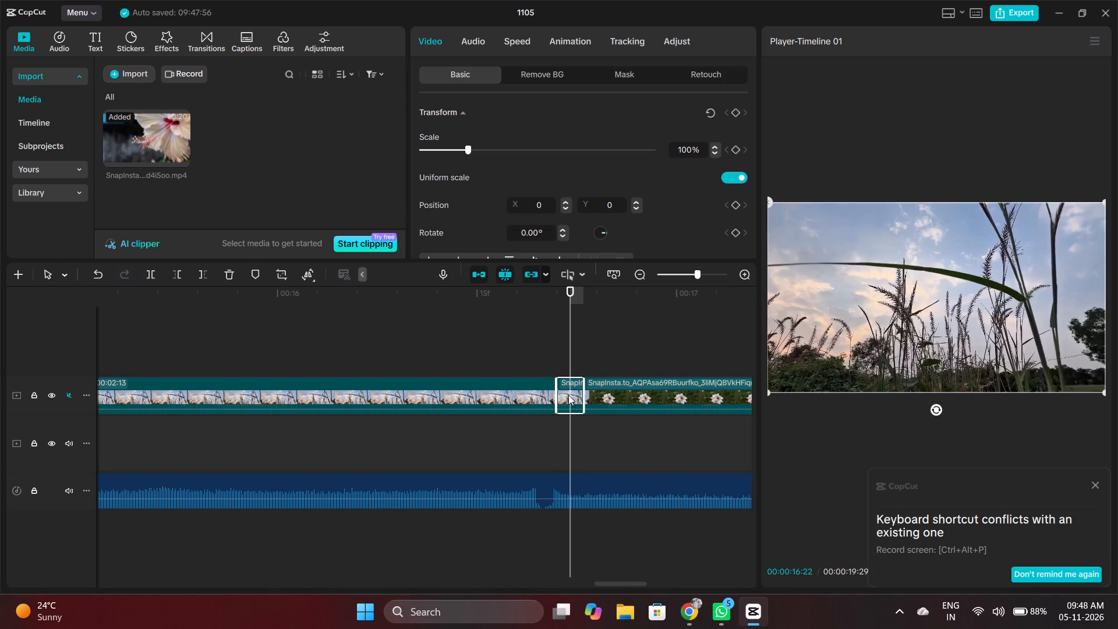
key(BackSpace)
right_click(568, 395)
click(587, 411)
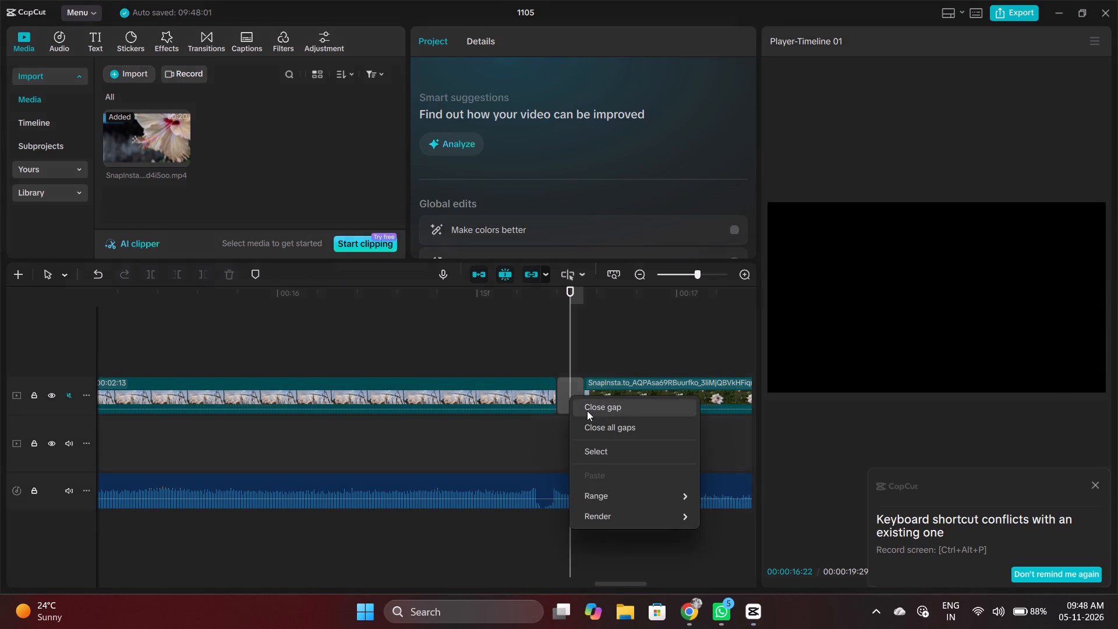
click(528, 371)
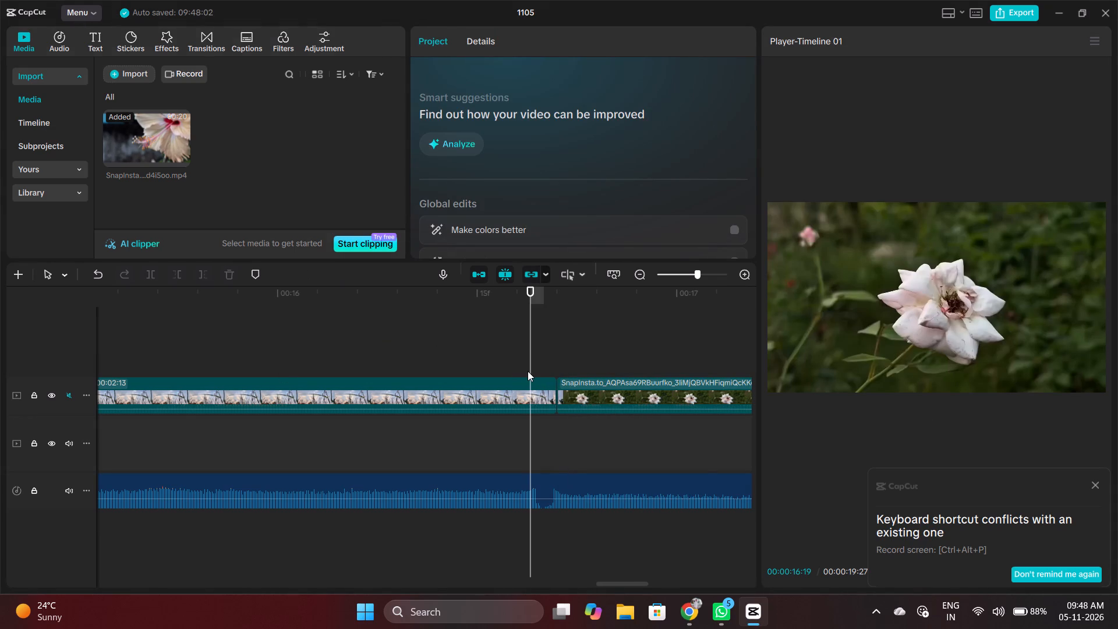
key(Right)
key(Right)
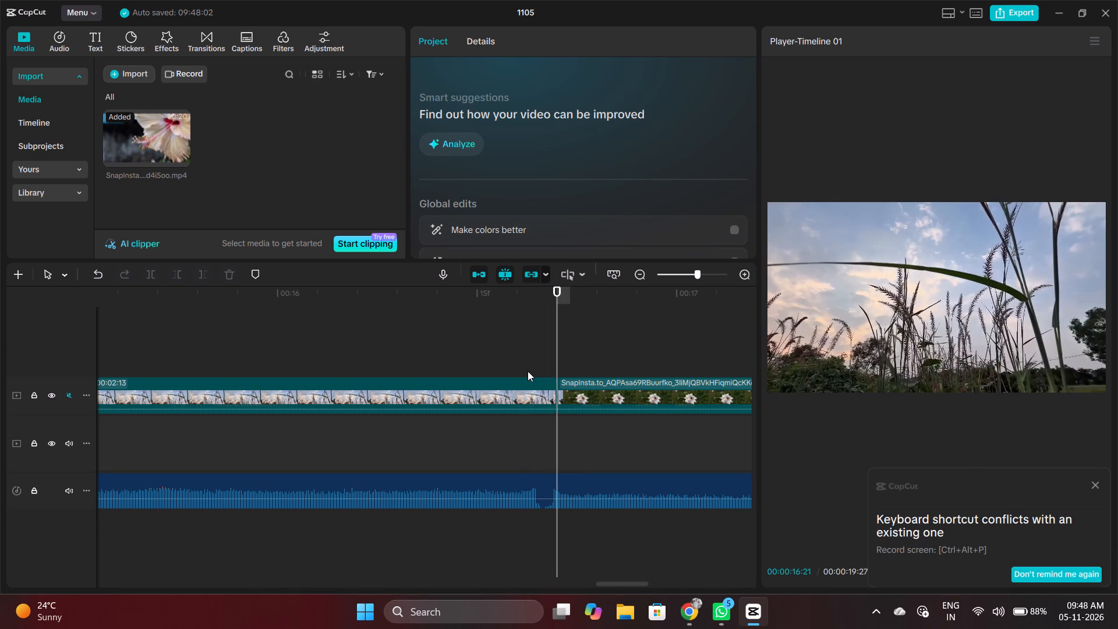
Step backward through the video from the pale flower join toward the earlier shots, checking the frames around the clip changes.
key(Right)
key(Left)
key(Left)
key(Left)
key(Left)
key(Left)
key(Left)
key(Left)
key(Left)
key(Left)
key(Left)
key(Left)
key(Left)
key(Left)
key(Left)
key(Left)
key(Left)
key(Left)
key(Left)
key(Left)
key(Left)
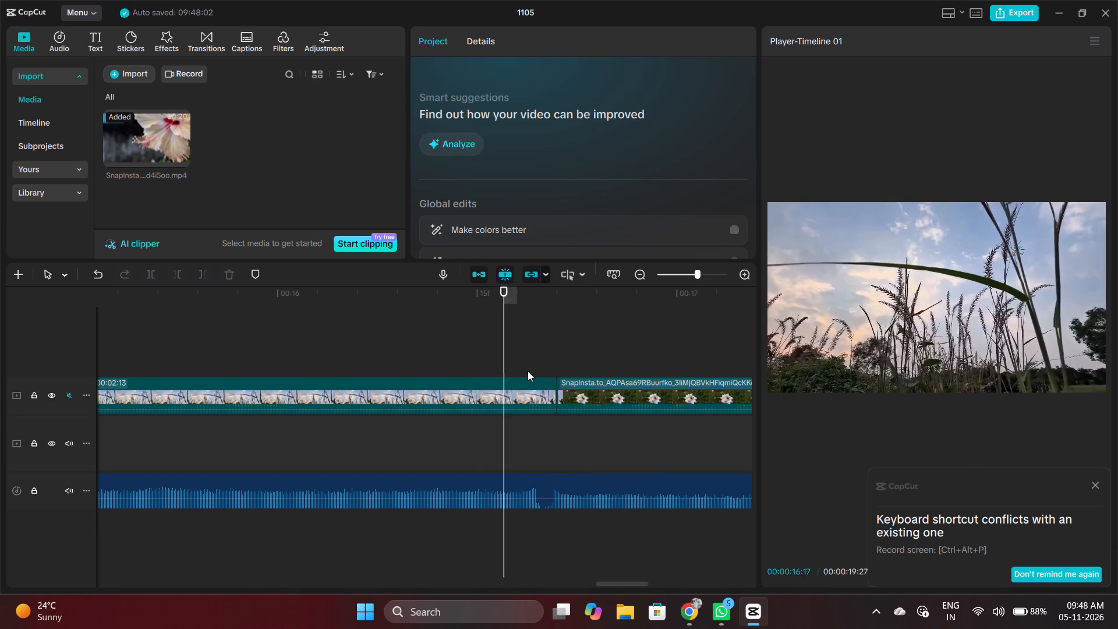
key(Left)
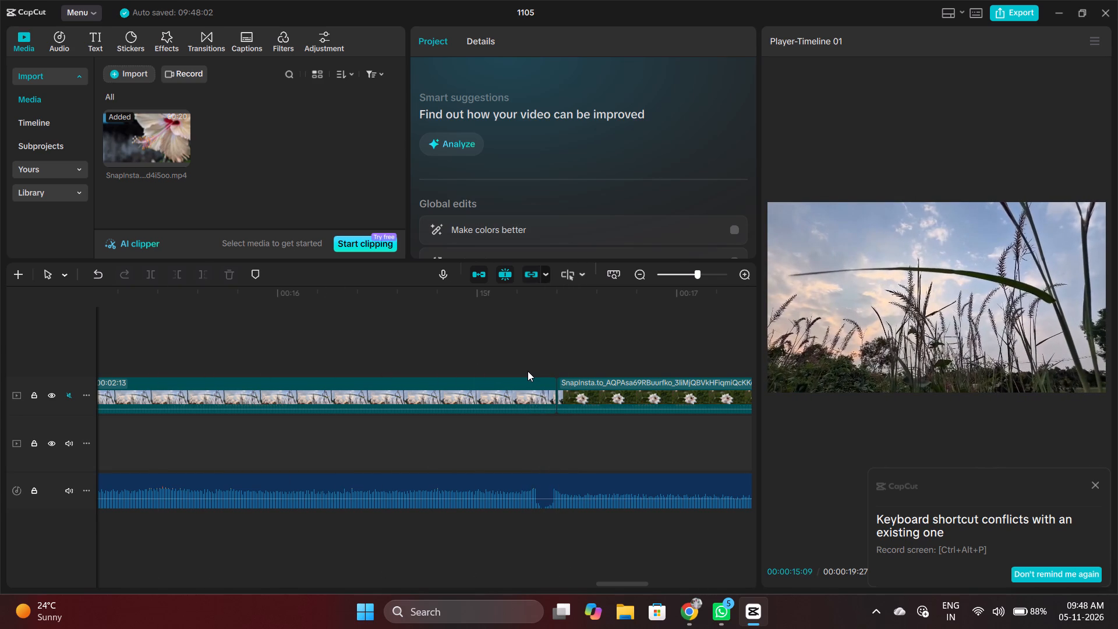
key(shift+Left)
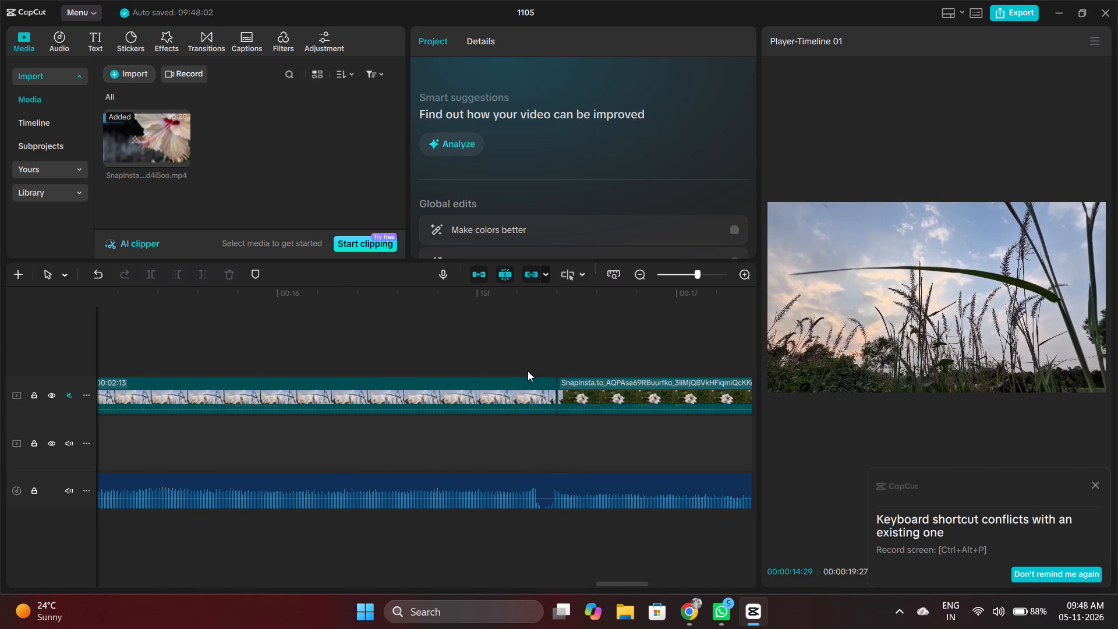
key(shift+Left)
key(shift+Left)
key(shift+Left)
key(shift+Left)
key(shift+Left)
key(shift+Left)
key(shift+Left)
key(shift+Left)
key(shift+Left)
key(shift+Left)
key(shift+Left)
key(shift+Left)
key(shift+Left)
key(shift+Left)
key(shift+Left)
key(shift+Left)
key(shift+Left)
key(shift+Left)
key(shift+Left)
key(shift+Left)
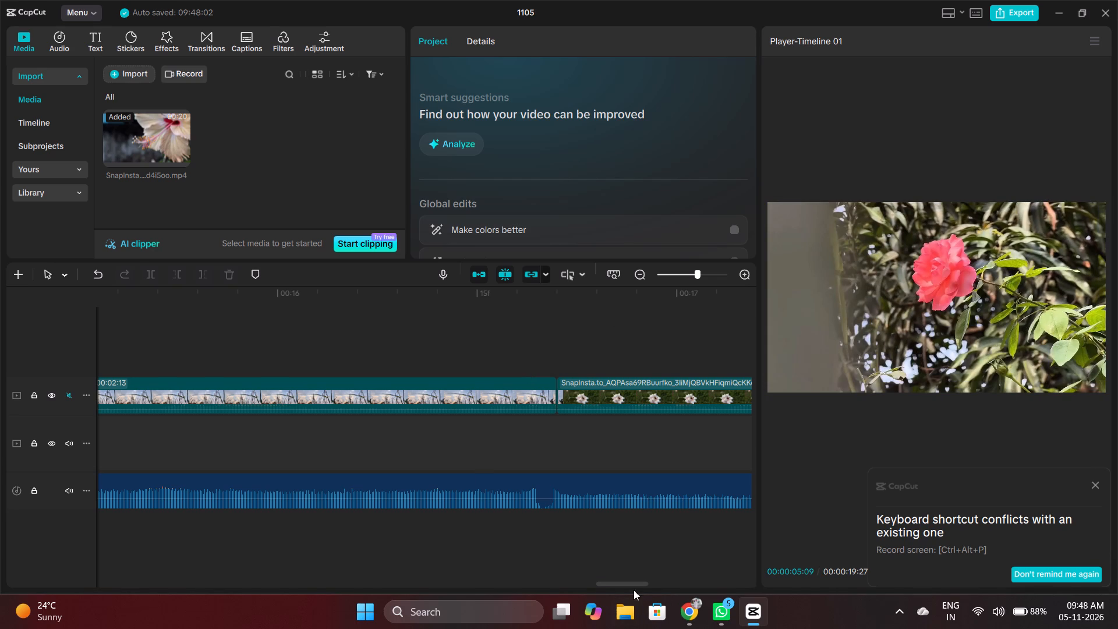
Split the tall-grass clip at 00:00:14:09, on the exact frame where the bougainvillea and yellow vehicle shot changes to the grass.
drag(628, 583, 544, 607)
click(661, 439)
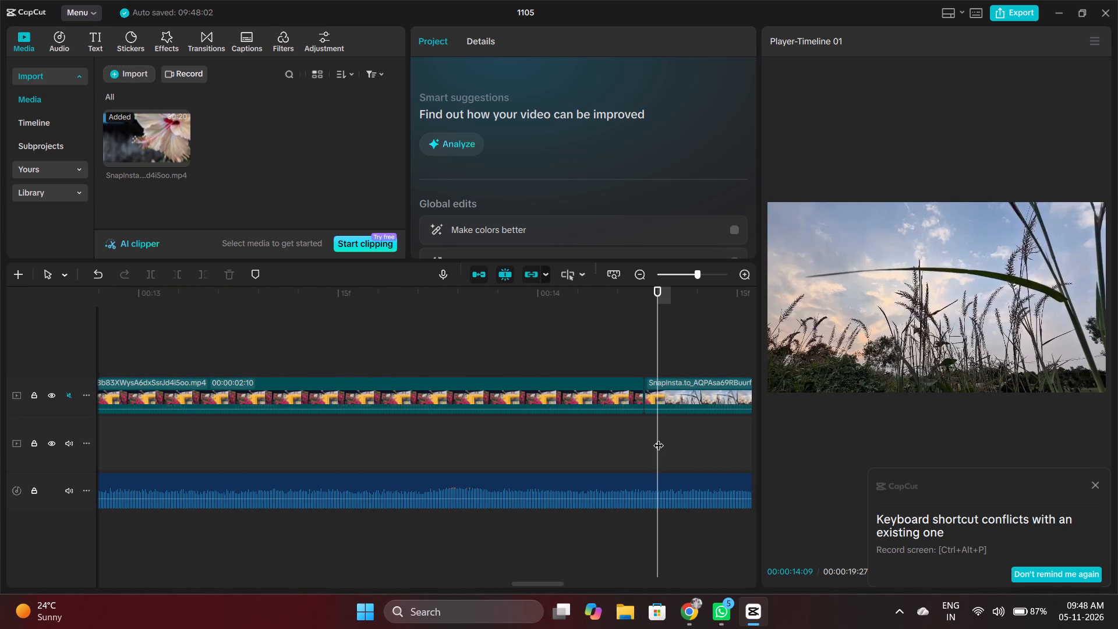
key(Left)
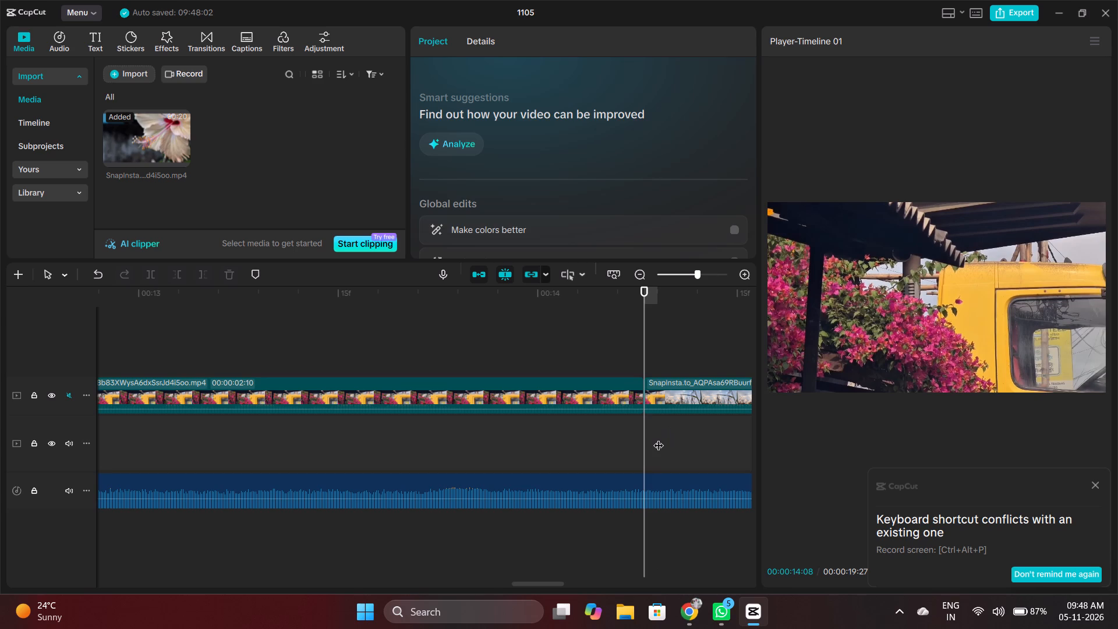
key(Left)
key(Left)
key(Right)
key(Right)
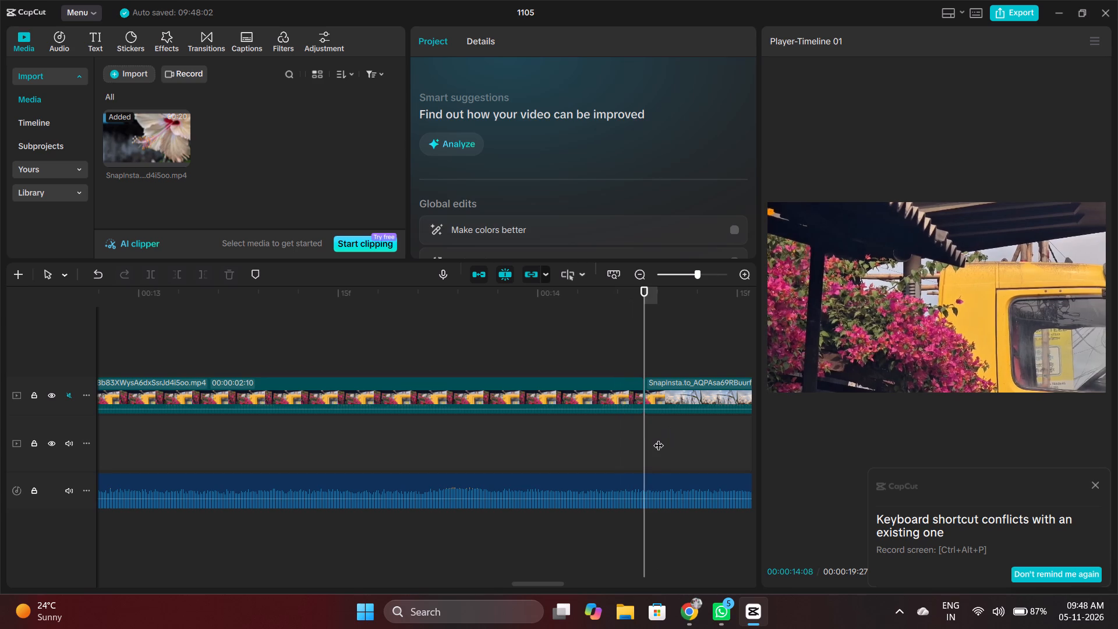
key(Right)
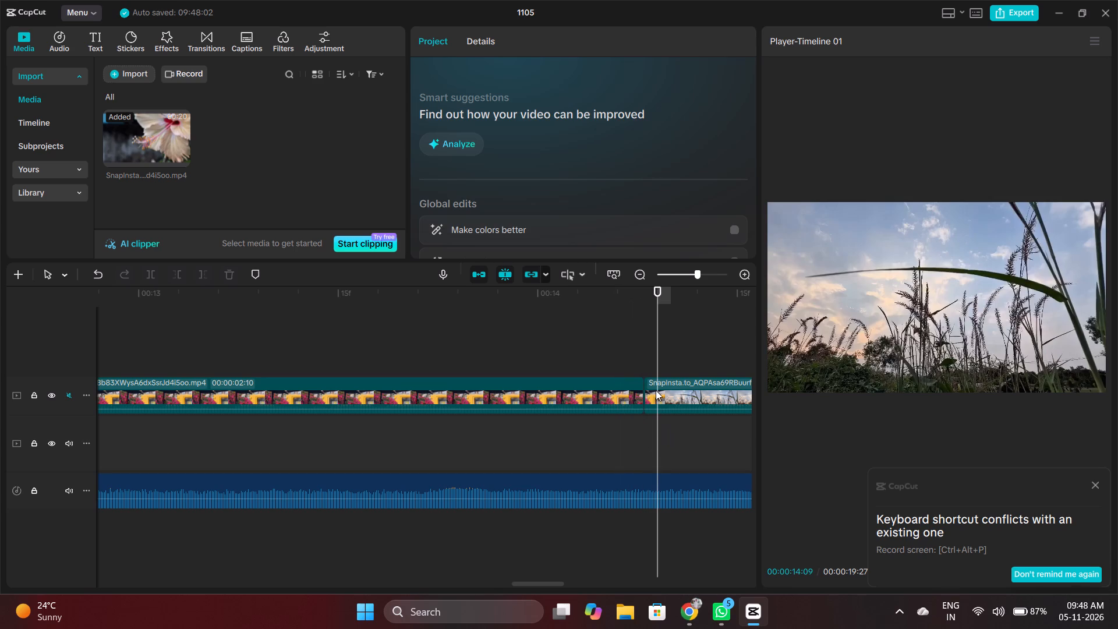
click(656, 388)
key(ctrl+b)
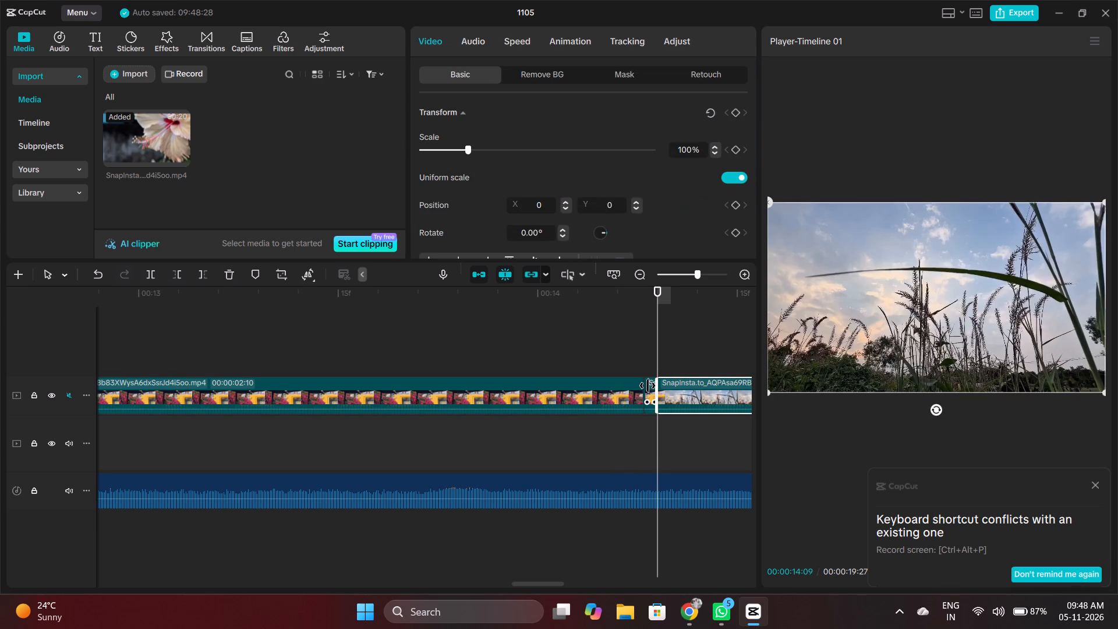
Delete the short leftover yellow vehicle piece before the tall-grass clip and close the gap.
click(652, 388)
key(BackSpace)
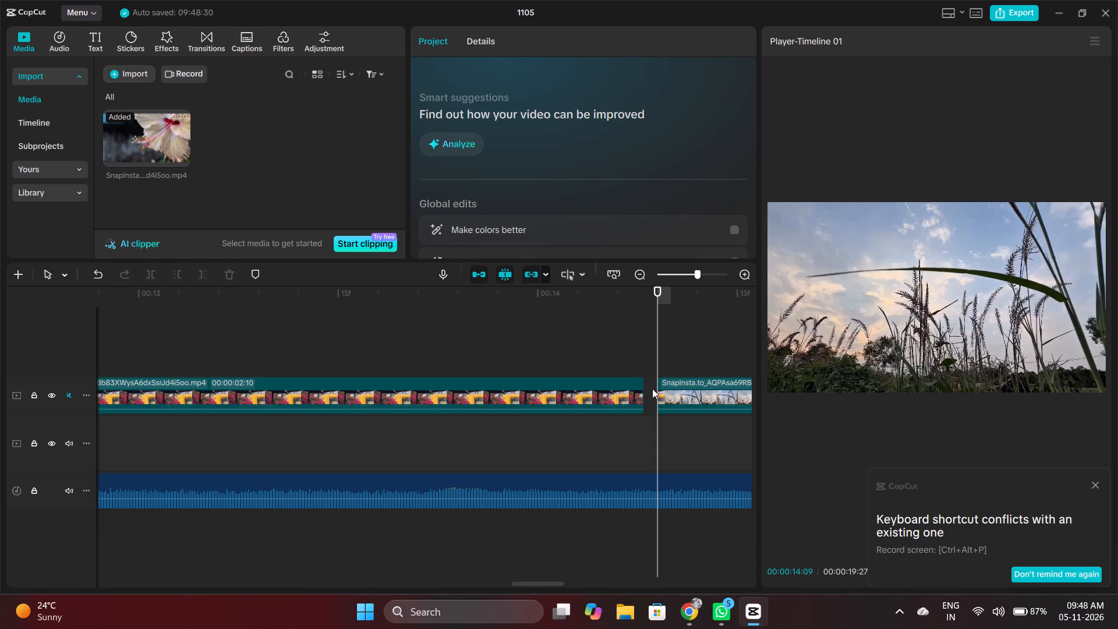
right_click(652, 388)
click(659, 394)
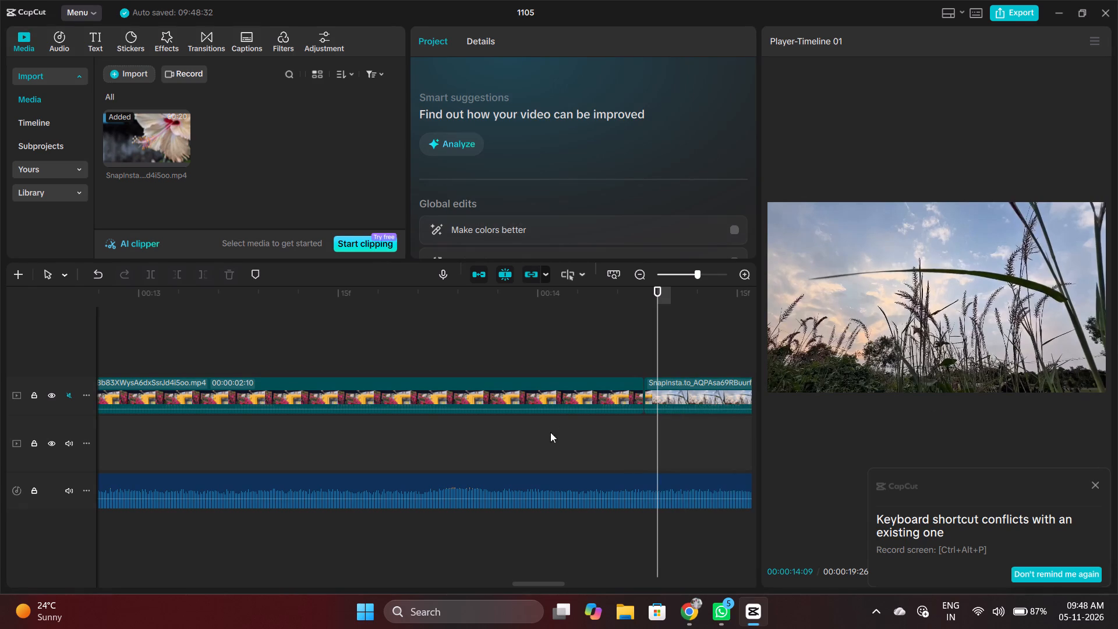
Split the yellow vehicle clip at 00:00:11:29, on the exact frame where the butterfly shot changes to the vehicle and bougainvillea.
click(521, 427)
drag(521, 427, 425, 443)
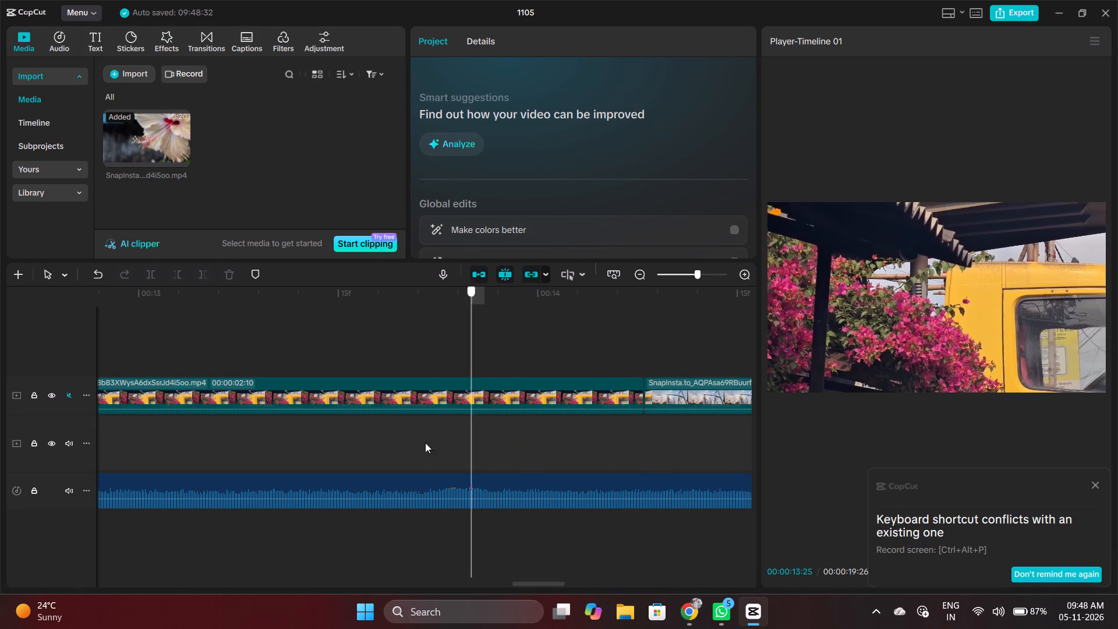
drag(425, 443, 295, 464)
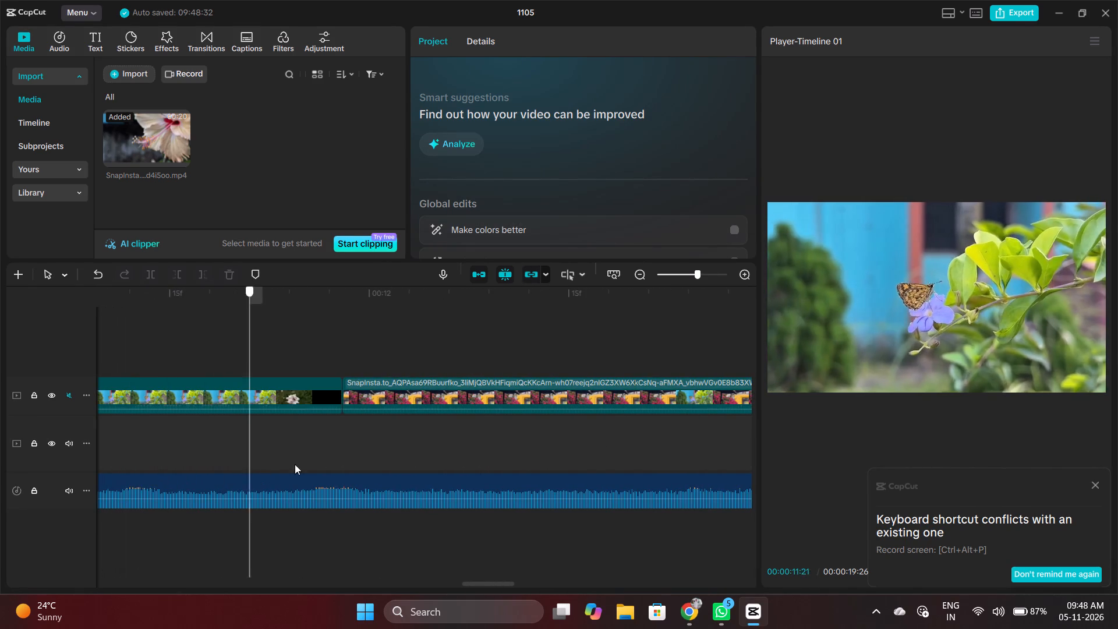
drag(295, 464, 350, 449)
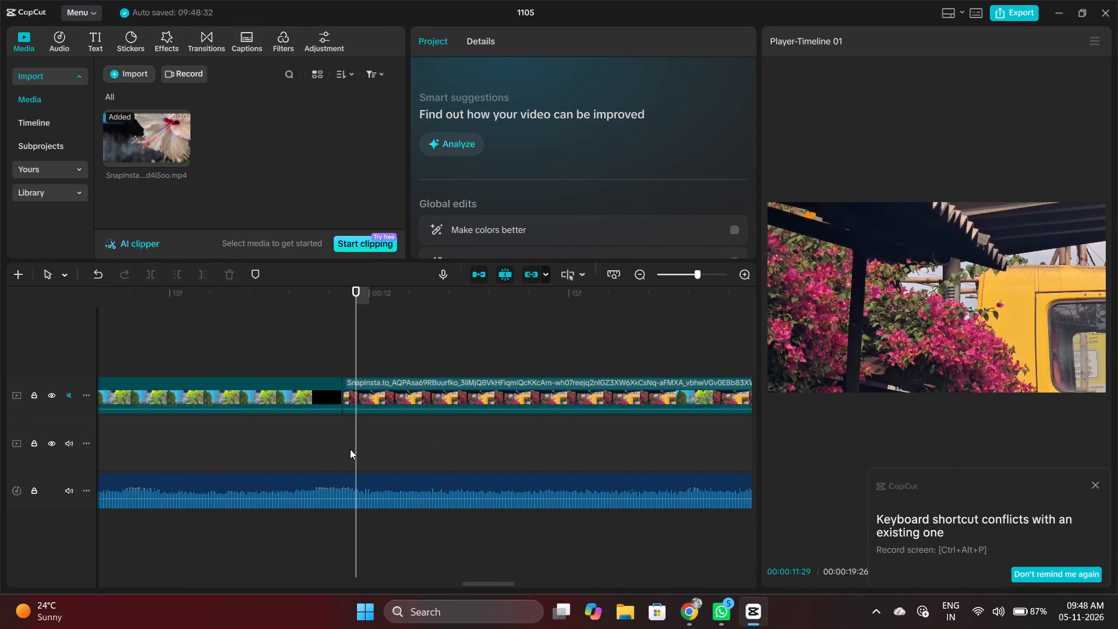
key(Left)
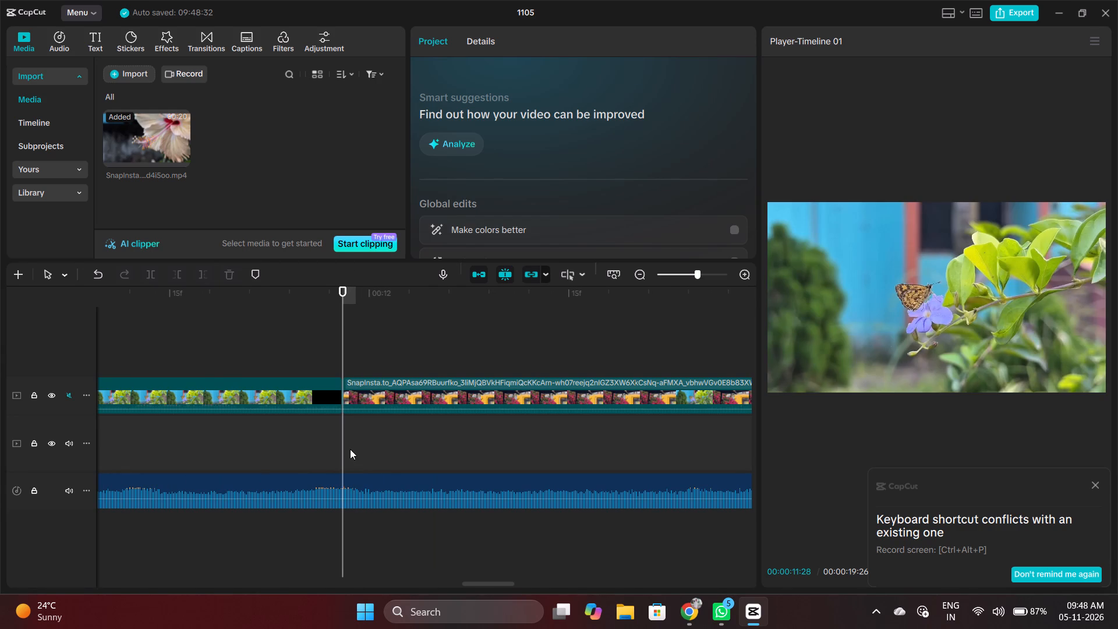
key(Right)
click(348, 393)
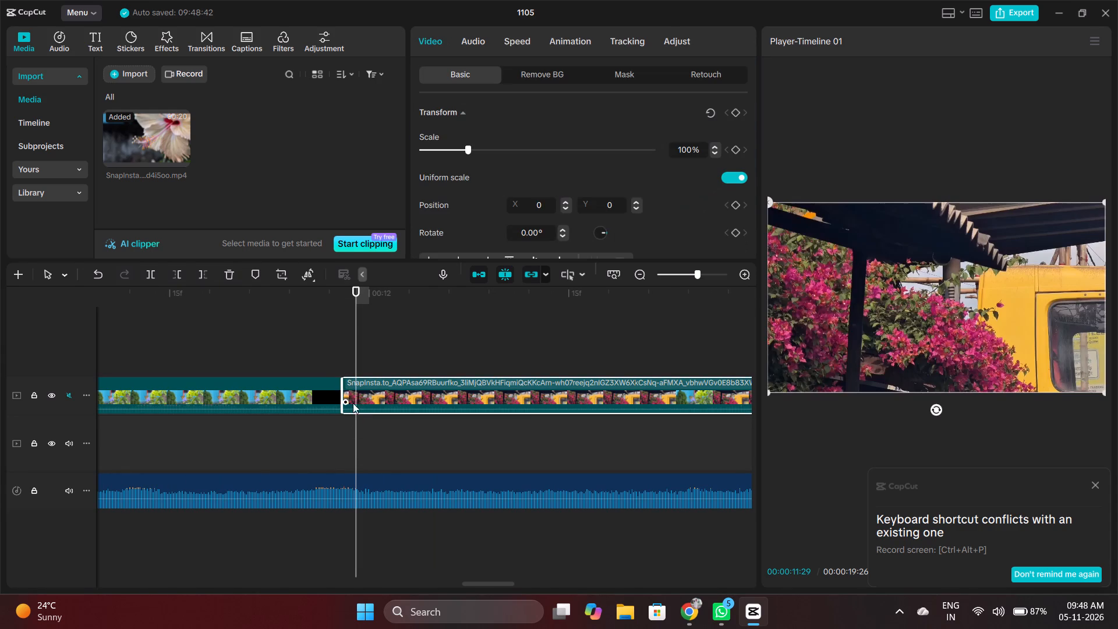
key(ctrl+b)
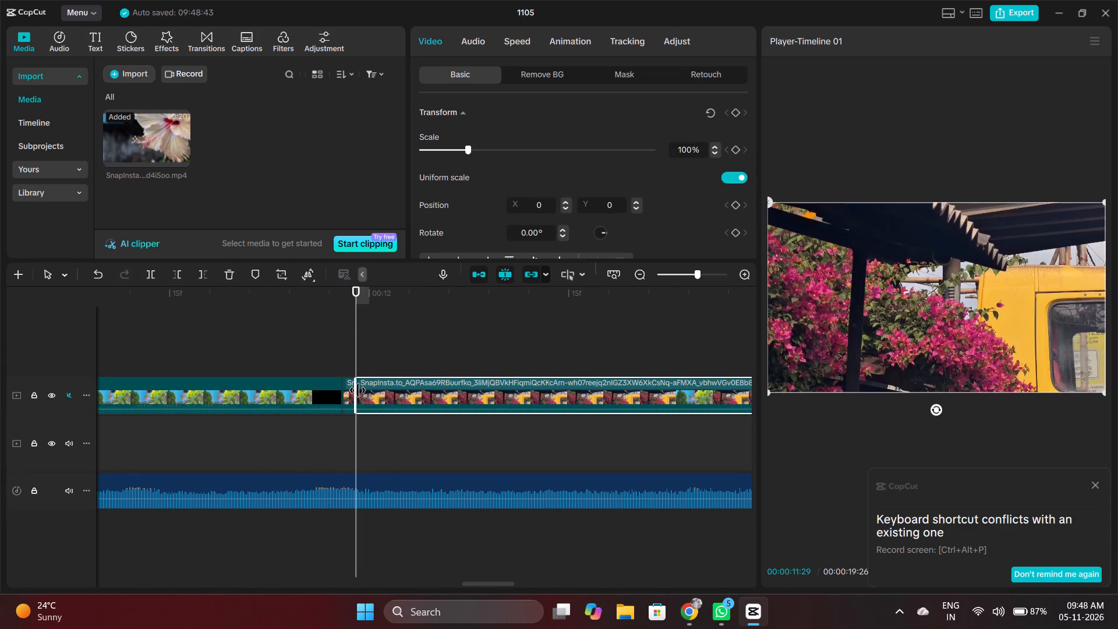
Delete the short leftover butterfly piece before the yellow vehicle clip and close the gap.
click(350, 387)
key(BackSpace)
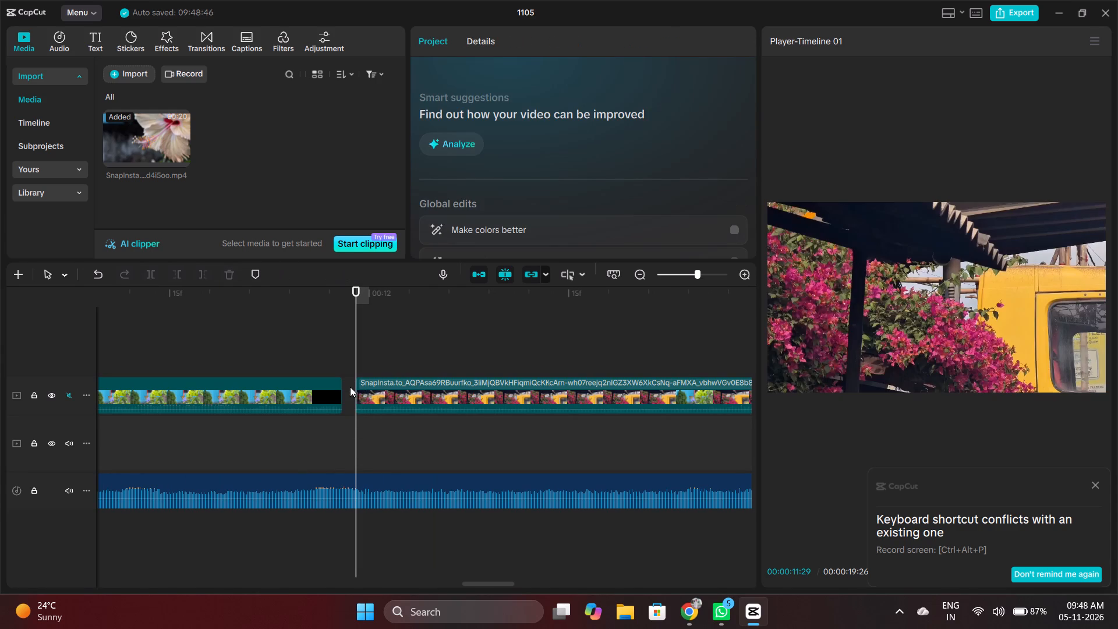
scroll(350, 387, up, 1)
right_click(350, 387)
click(364, 408)
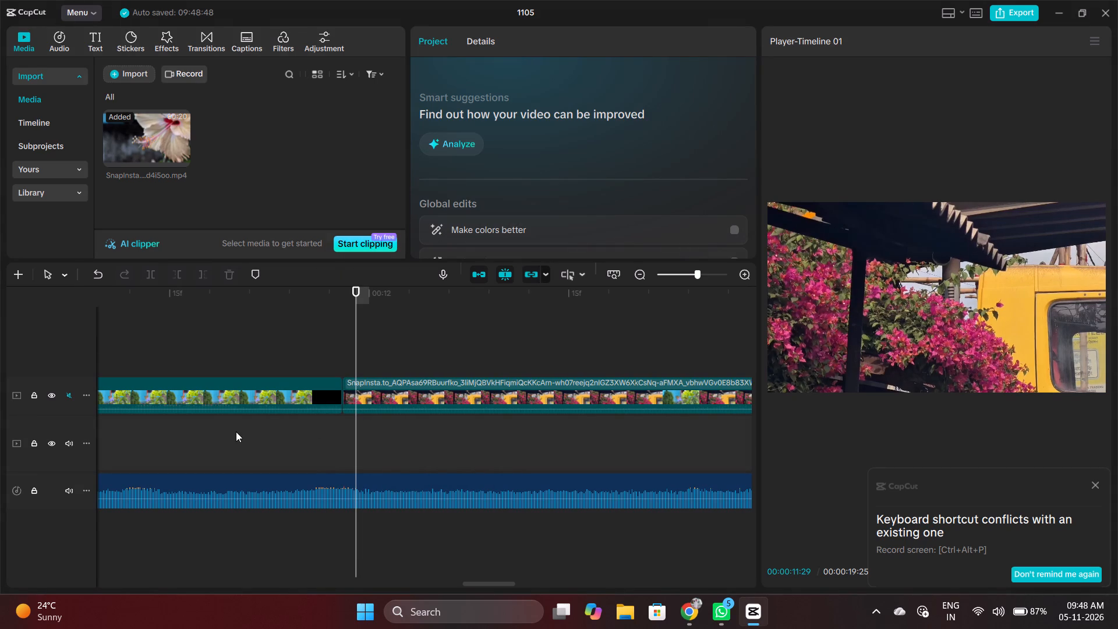
Check the new join, and split the butterfly clip at 00:00:09:18, where the pink bougainvillea shot changes to the butterfly.
click(298, 417)
drag(298, 417, 316, 418)
click(316, 418)
drag(316, 418, 337, 422)
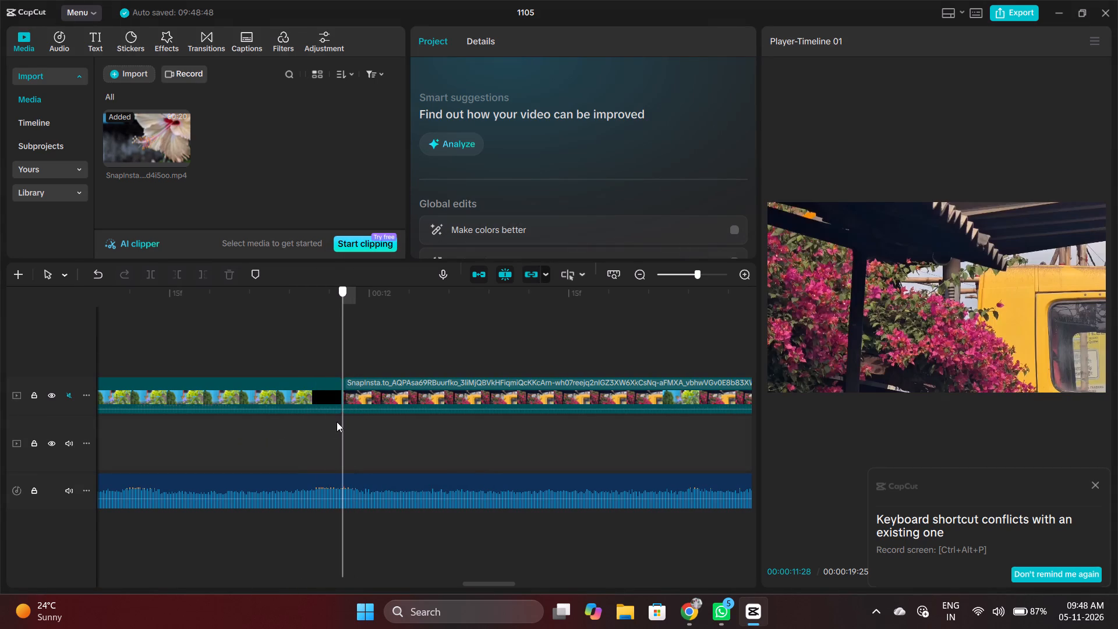
drag(337, 422, 132, 456)
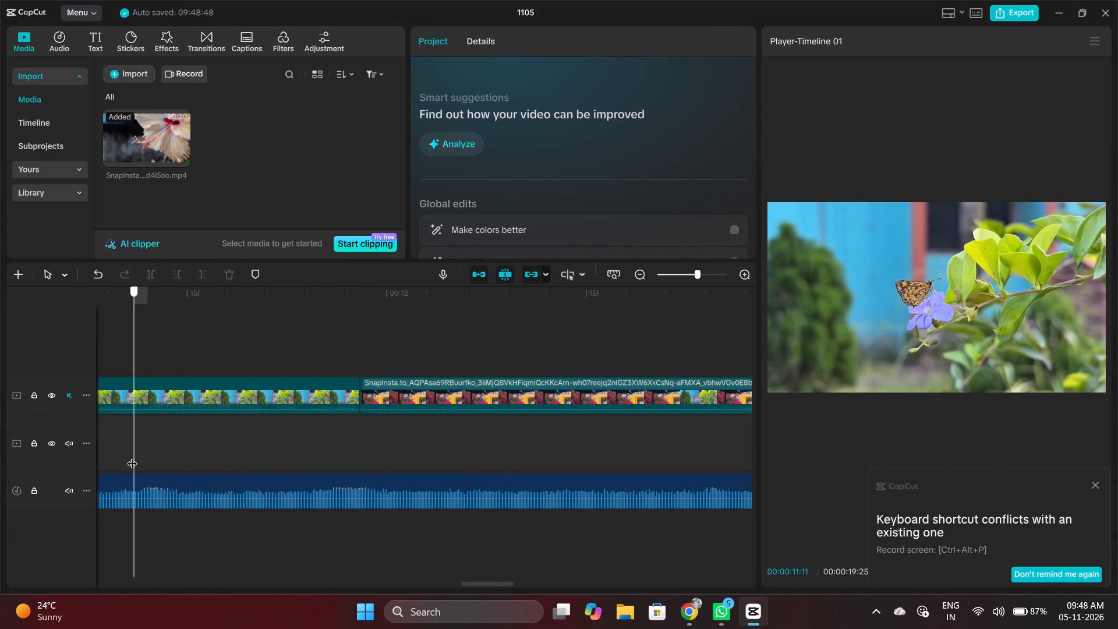
drag(132, 456, 610, 444)
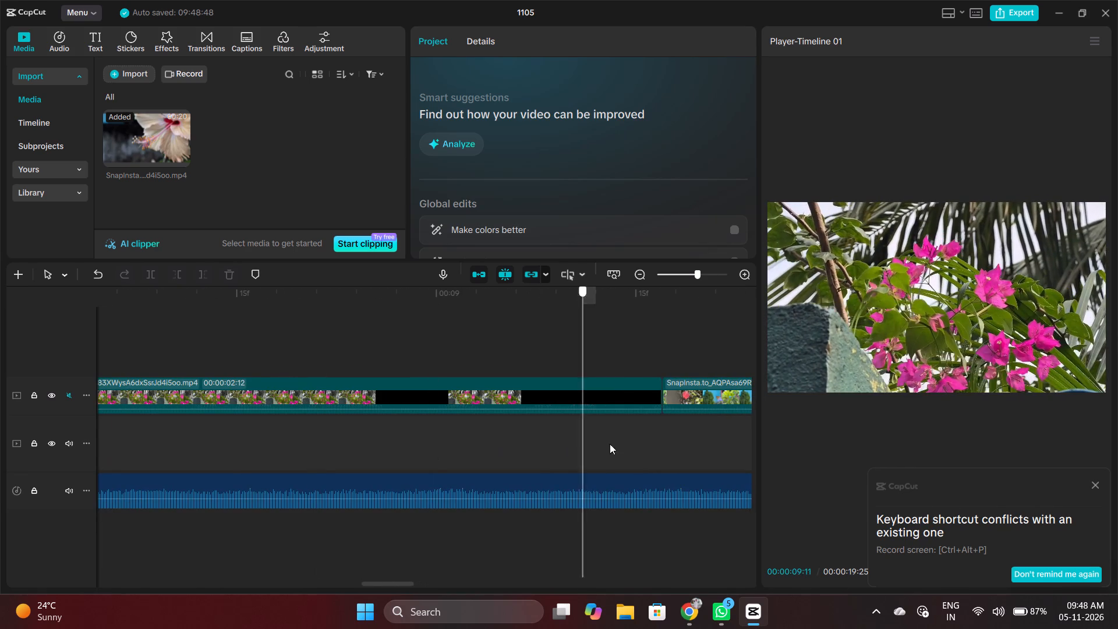
drag(610, 444, 663, 441)
key(Right)
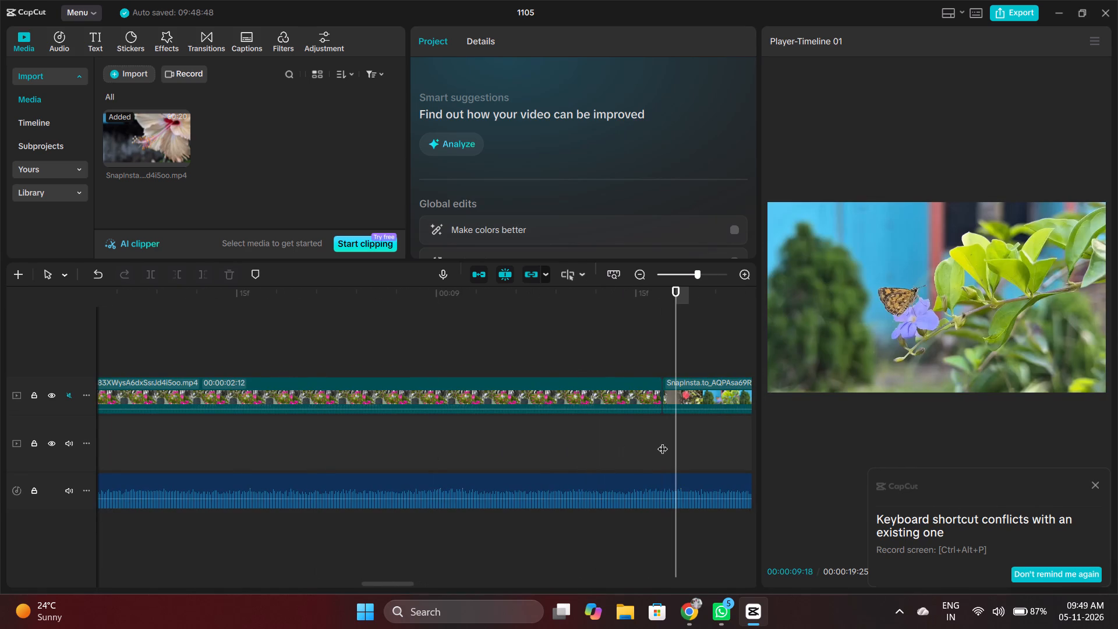
click(670, 399)
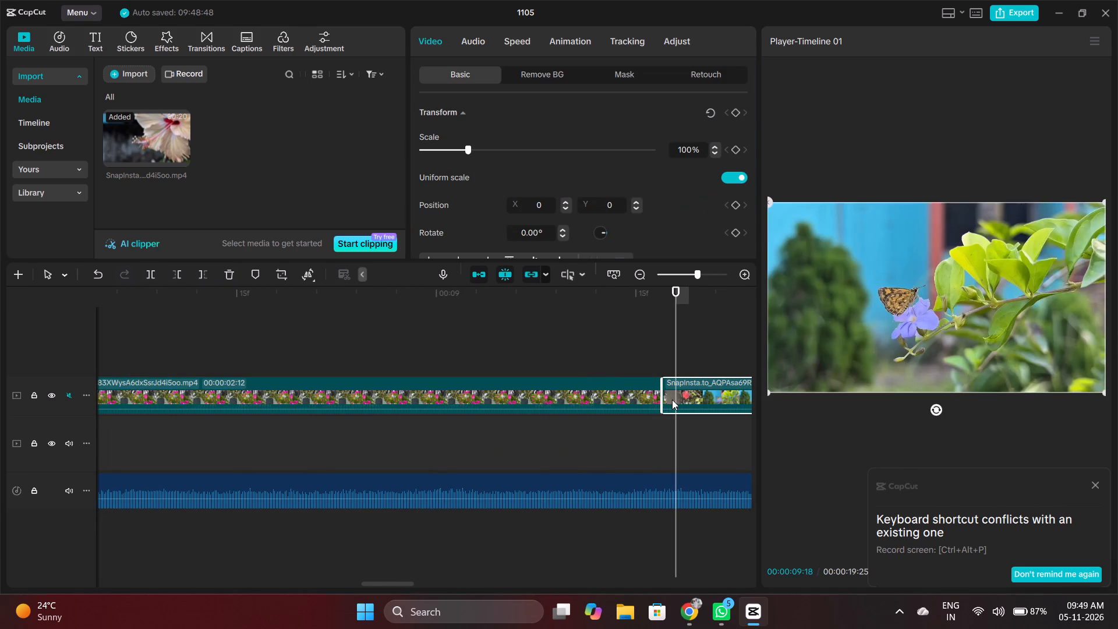
key(ctrl+b)
Delete the short leftover pink bougainvillea piece before the butterfly clip and close the gap.
key(Left)
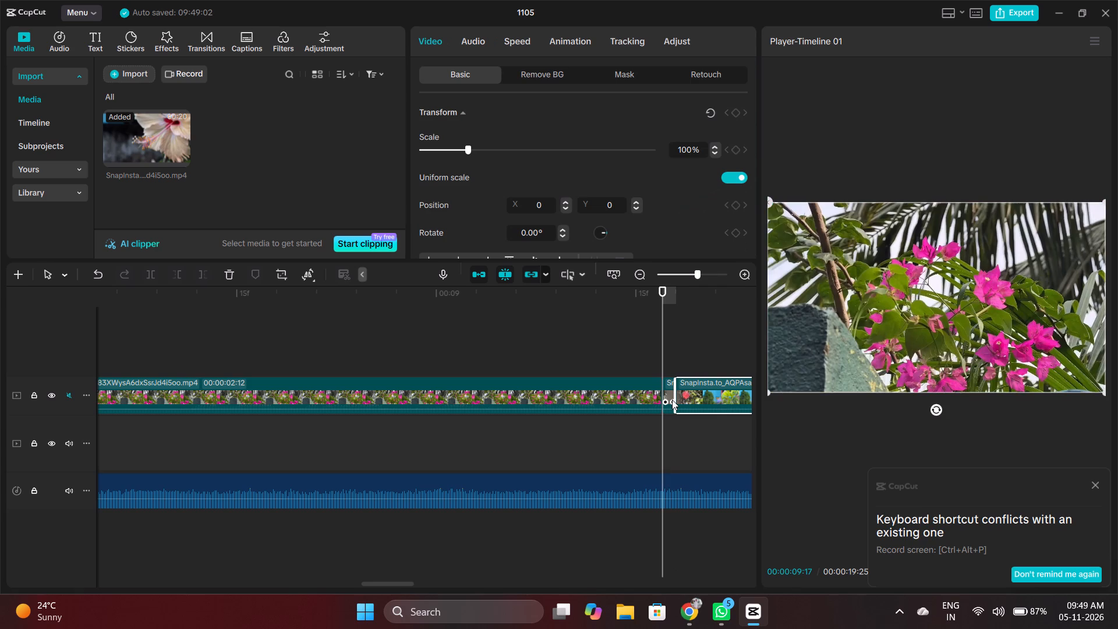
click(667, 391)
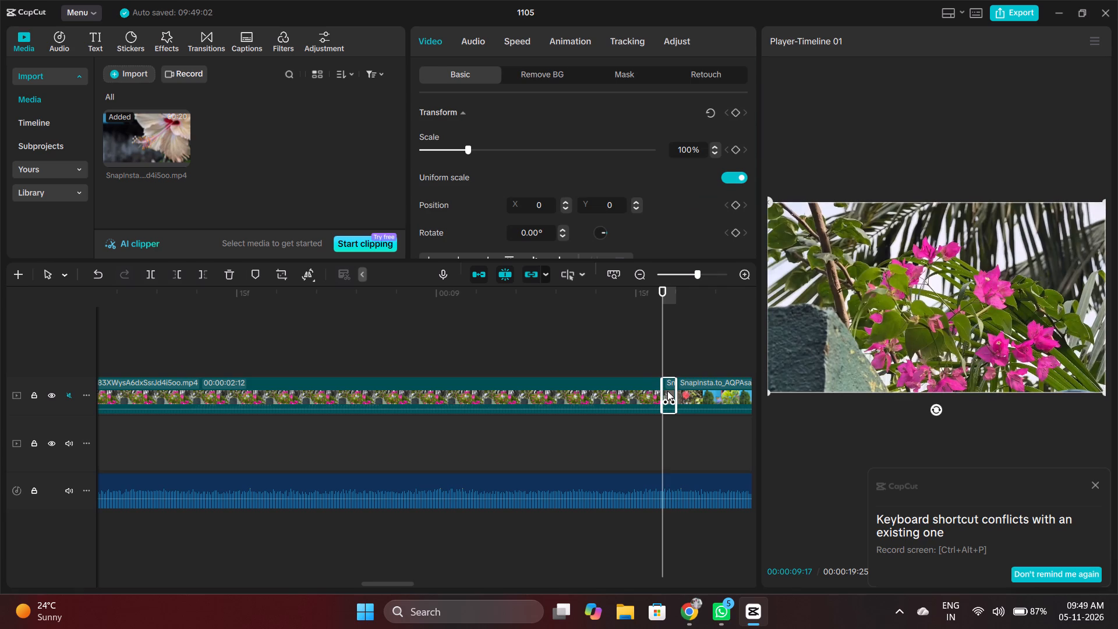
key(BackSpace)
right_click(667, 391)
click(691, 404)
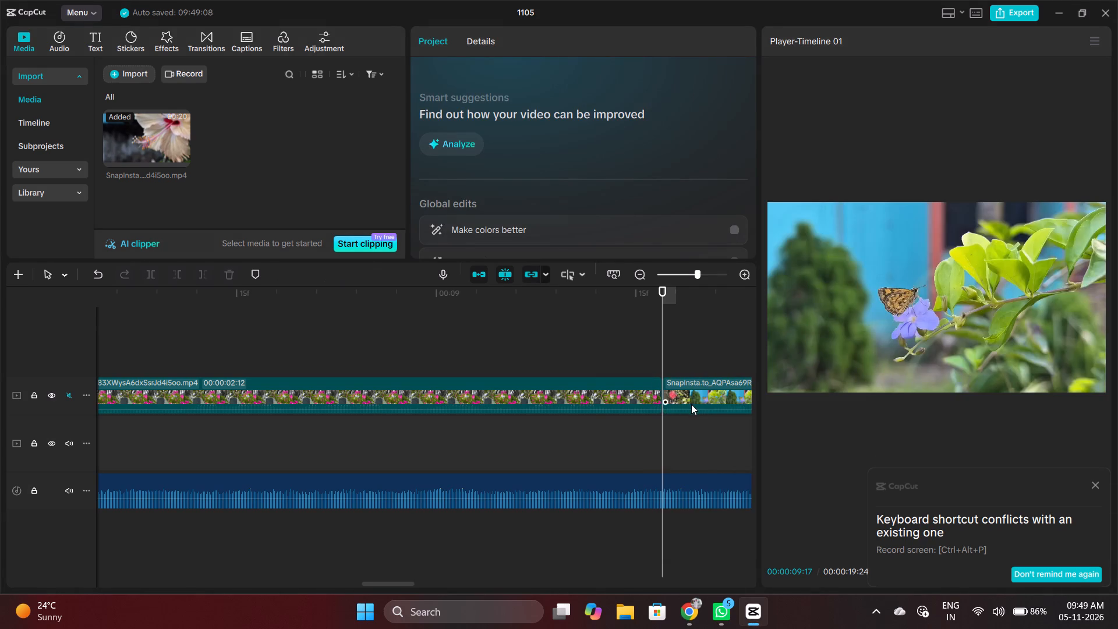
Go back to the start of the pink bougainvillea clip and dismiss the McAfee offer covering the preview area.
click(596, 418)
drag(596, 418, 128, 488)
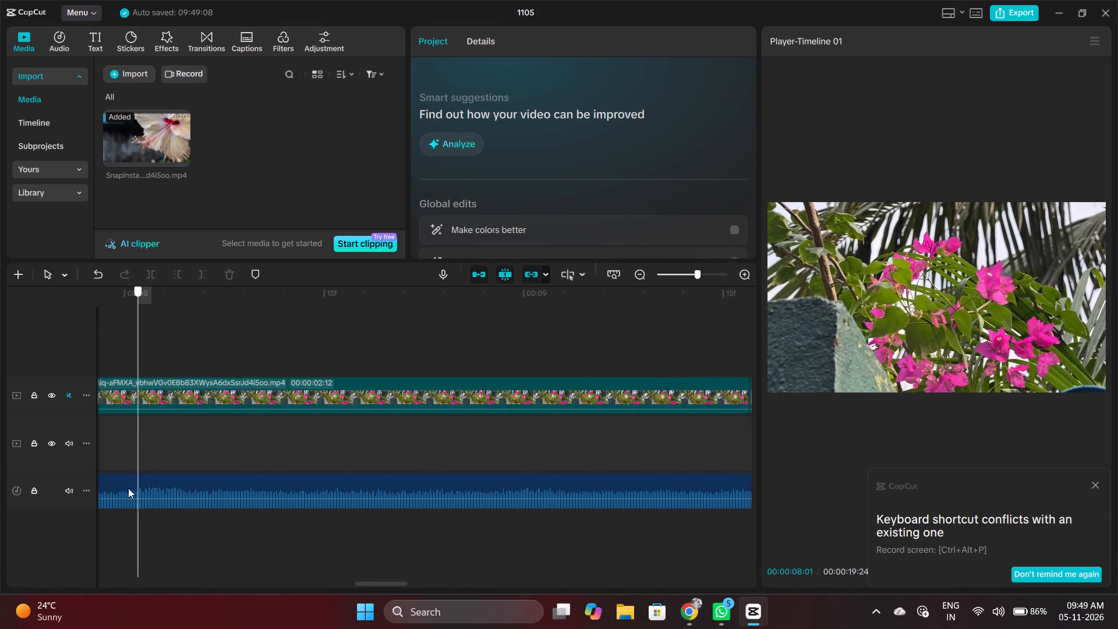
drag(128, 488, 526, 454)
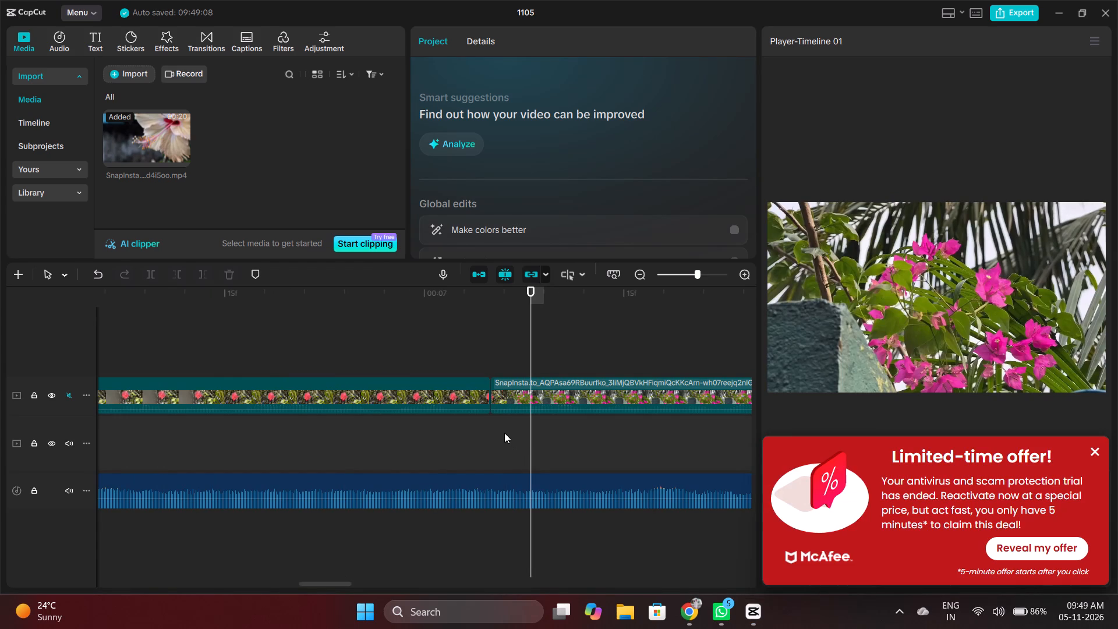
key(Left)
key(Left)
click(1102, 448)
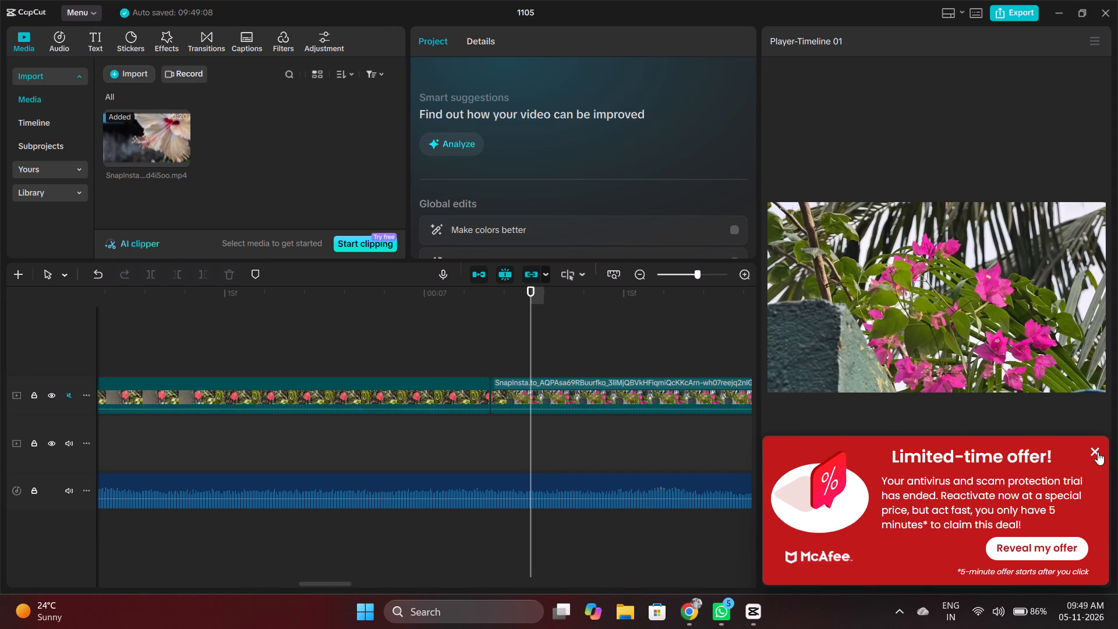
click(1099, 447)
Split the pink bougainvillea clip at 00:00:07:06, on the exact frame where the coral-red flower shot changes to the bougainvillea.
click(528, 429)
drag(528, 429, 498, 429)
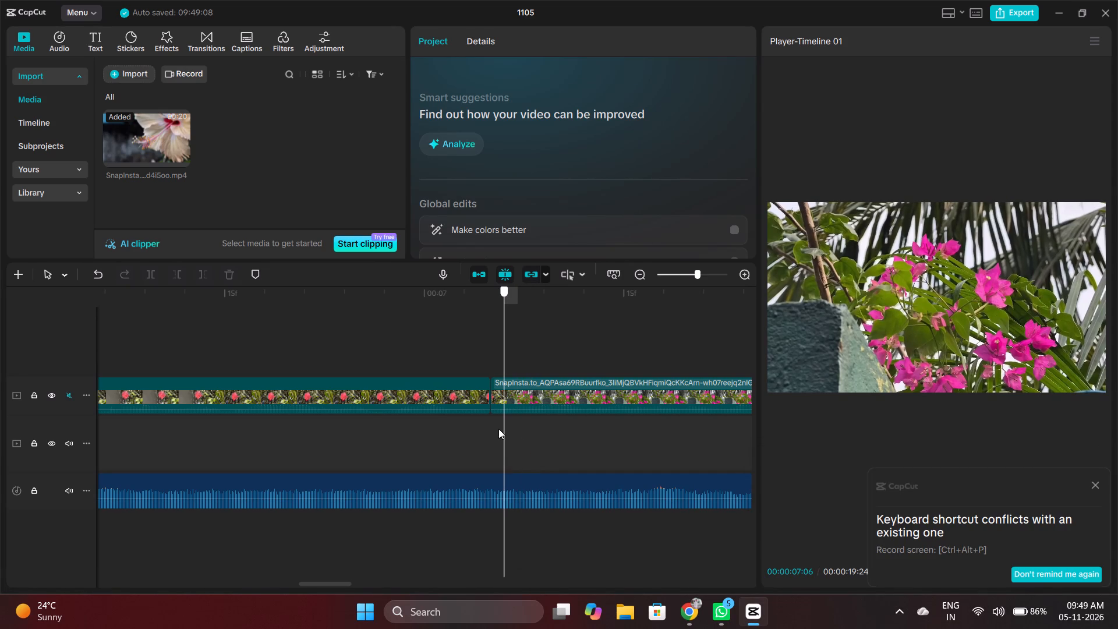
drag(498, 429, 501, 429)
drag(501, 429, 523, 434)
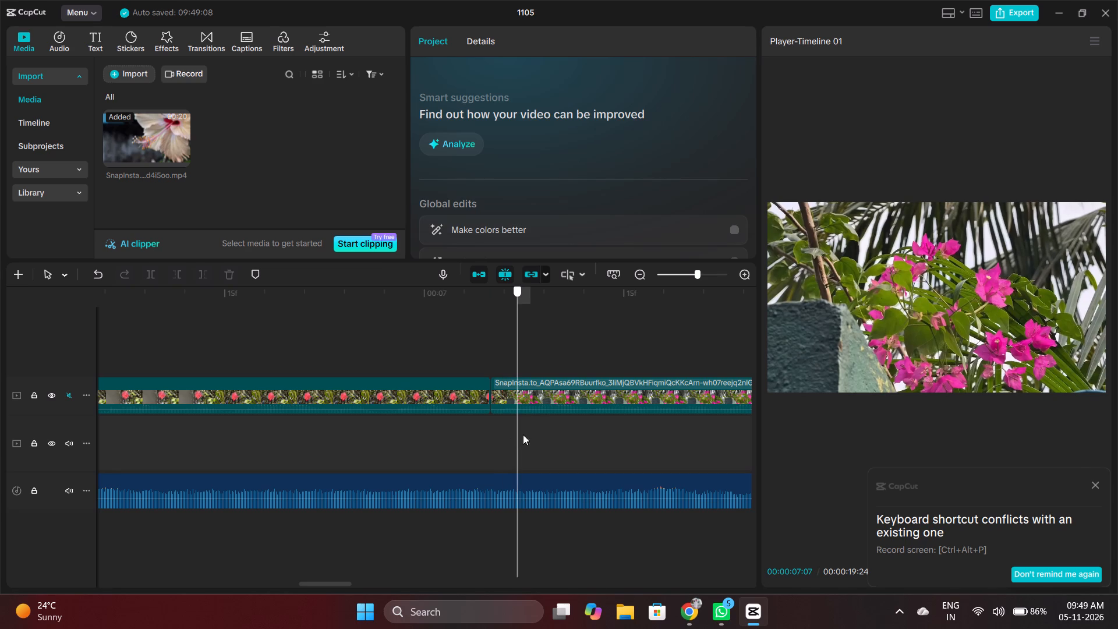
drag(523, 434, 491, 431)
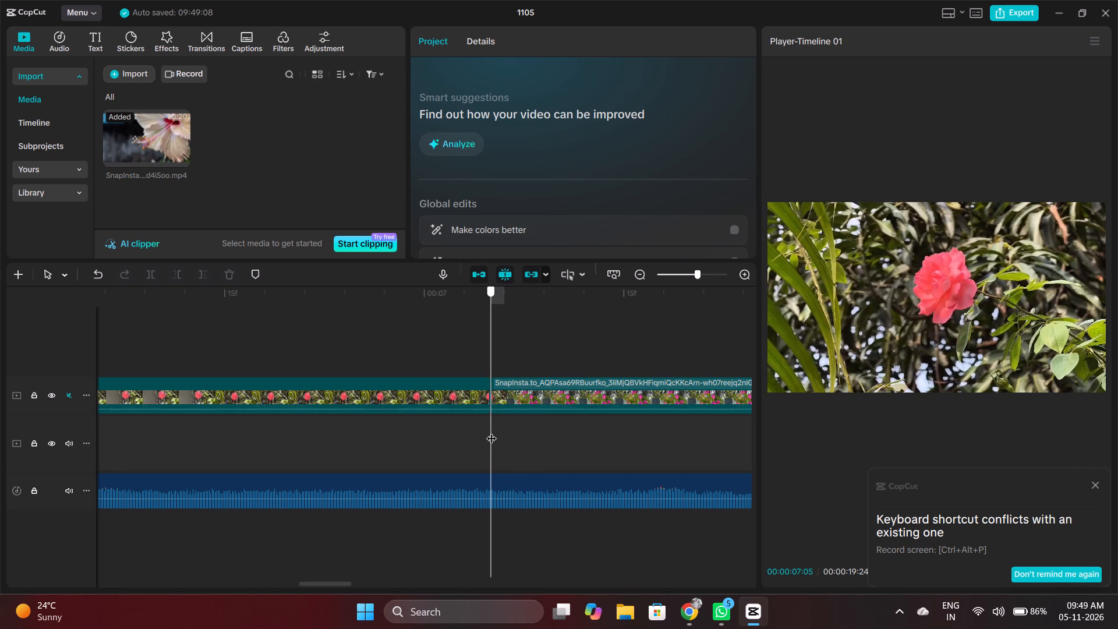
drag(491, 431, 505, 432)
click(508, 396)
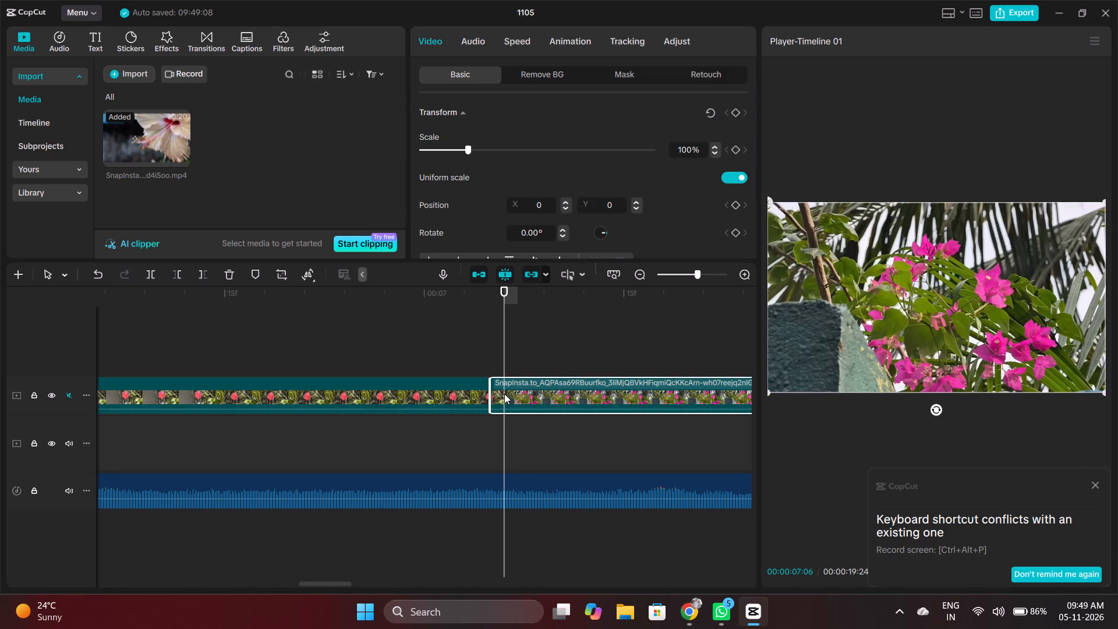
key(ctrl+b)
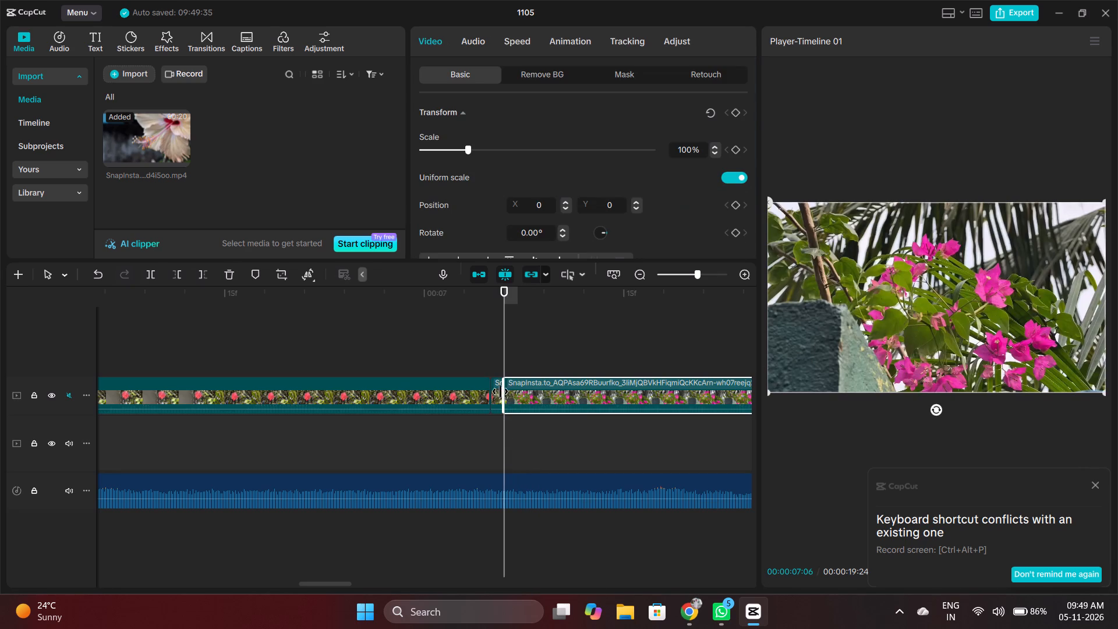
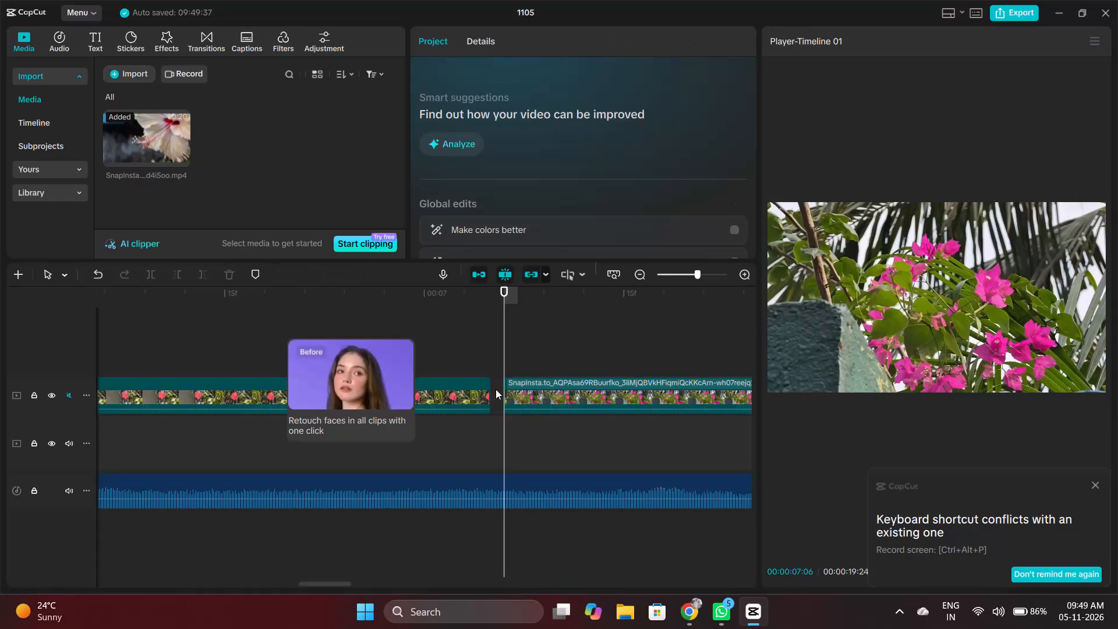
Close the gap between the coral-red flower clip and the pink bougainvillea clip.
right_click(495, 387)
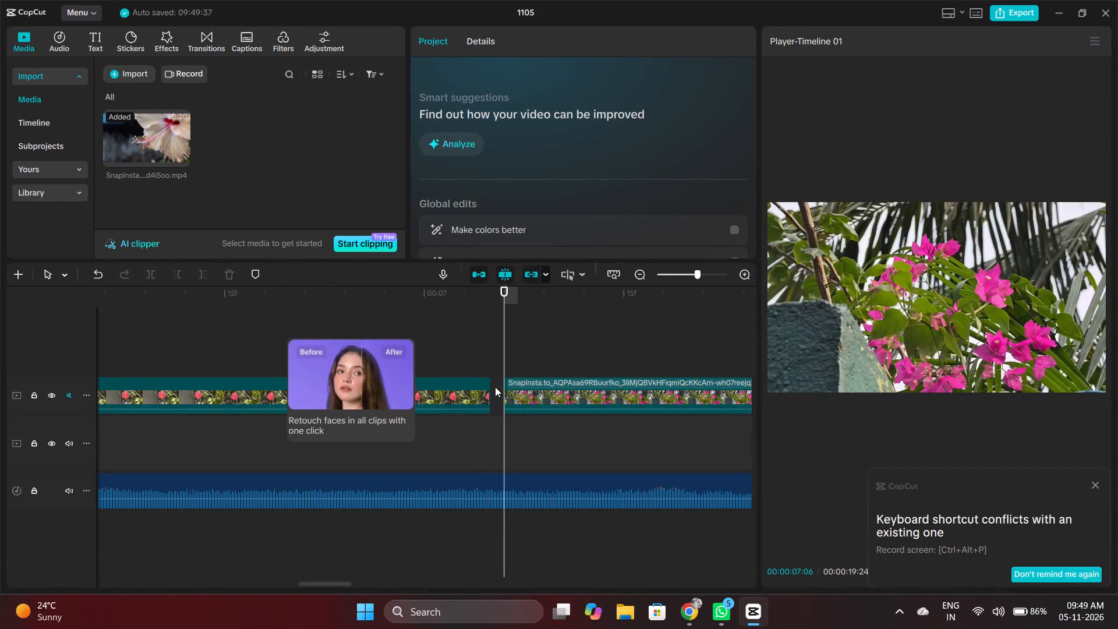
click(506, 393)
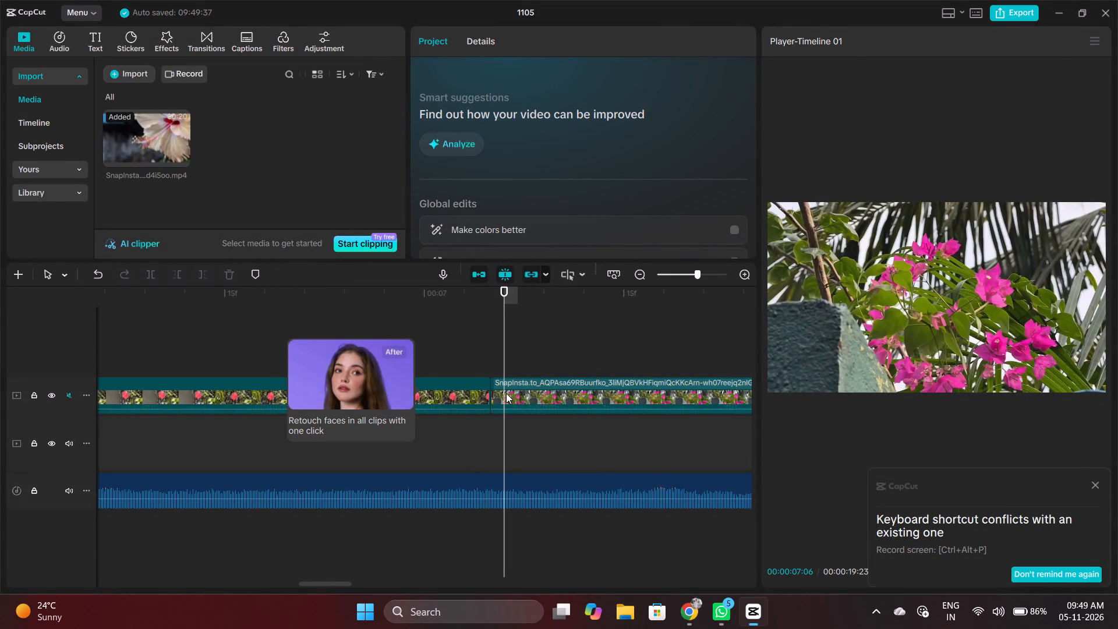
Split the coral-red flower clip at 00:00:04:25, just after the palm tree and building shot changes to the flower.
click(456, 433)
drag(456, 433, 239, 454)
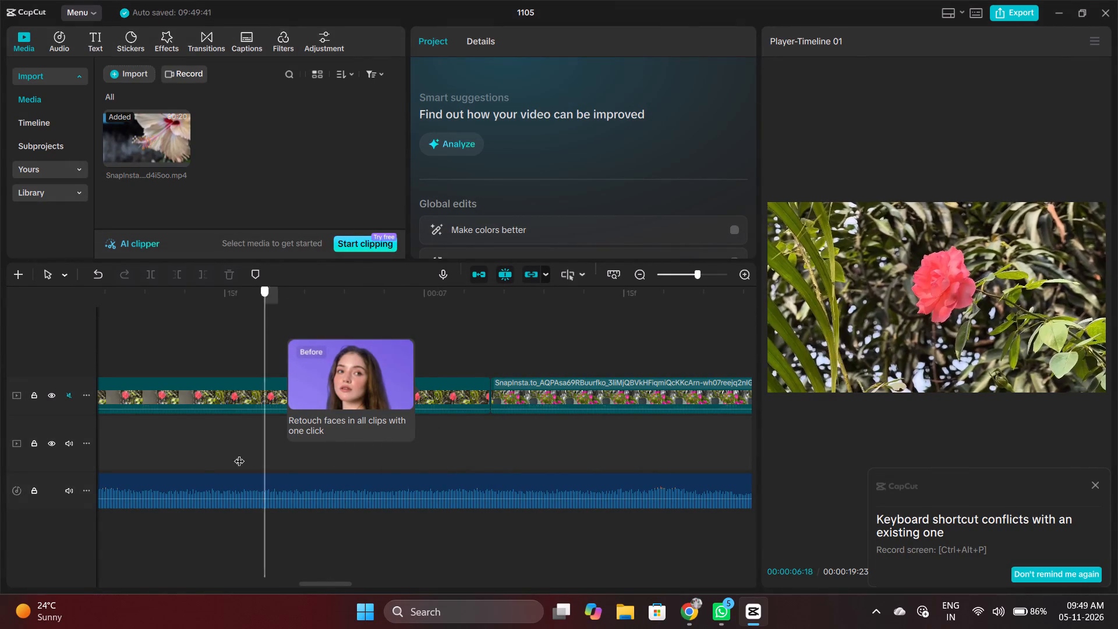
drag(239, 454, 360, 497)
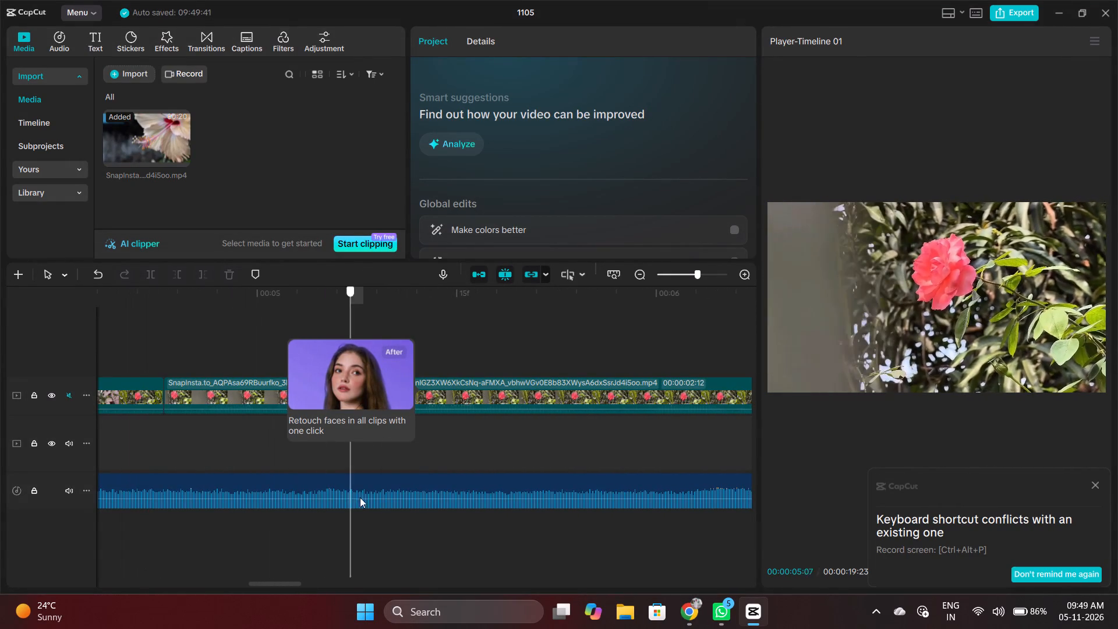
drag(360, 497, 165, 518)
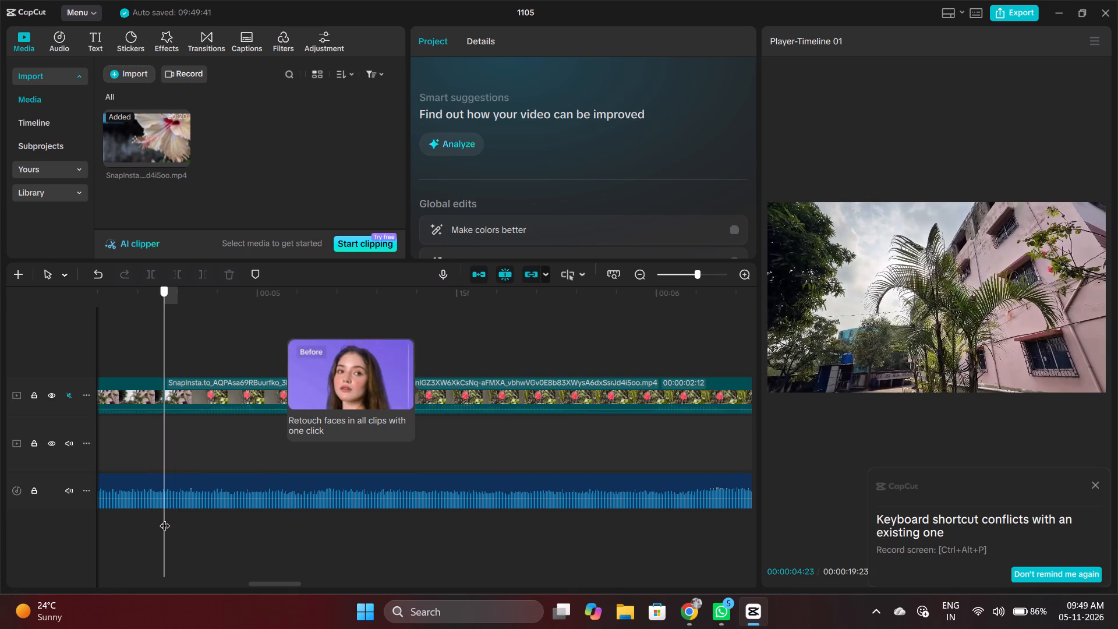
drag(165, 518, 179, 521)
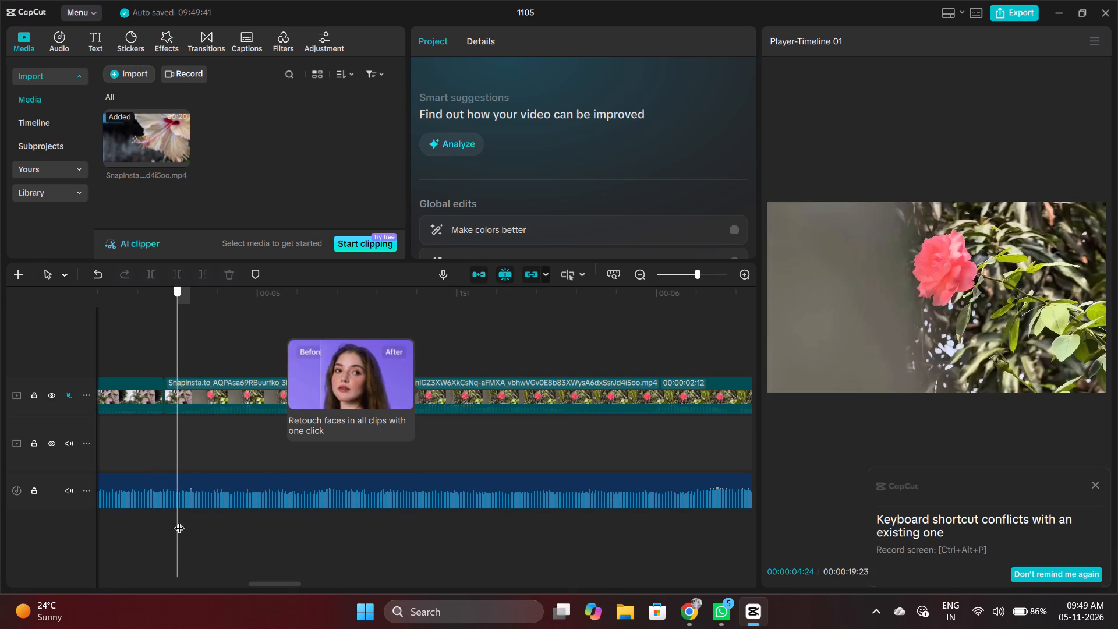
drag(179, 521, 185, 517)
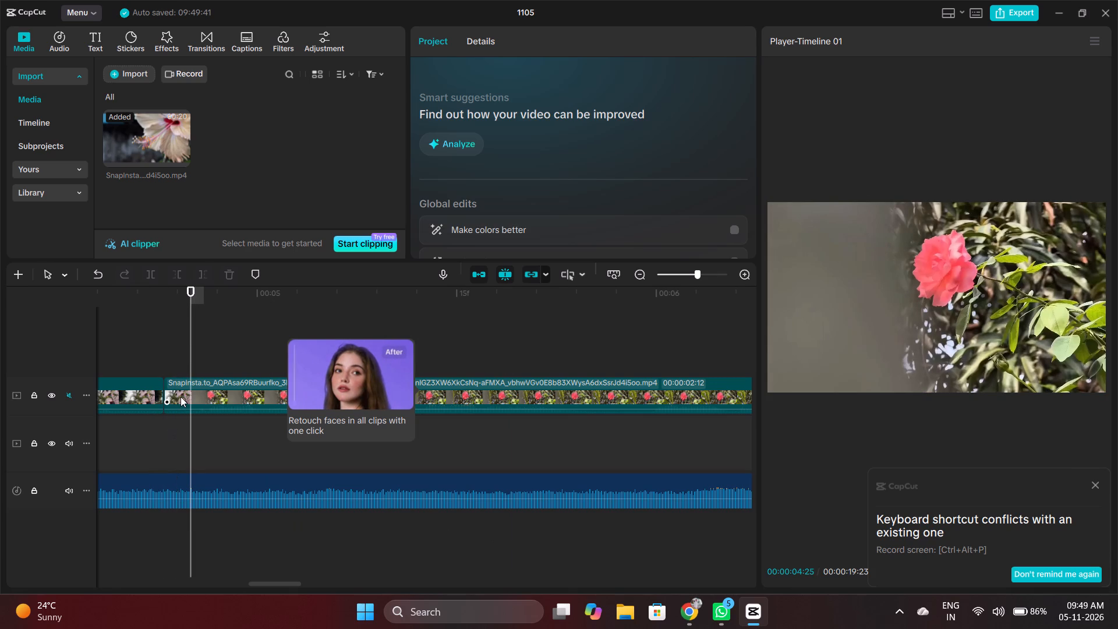
click(181, 397)
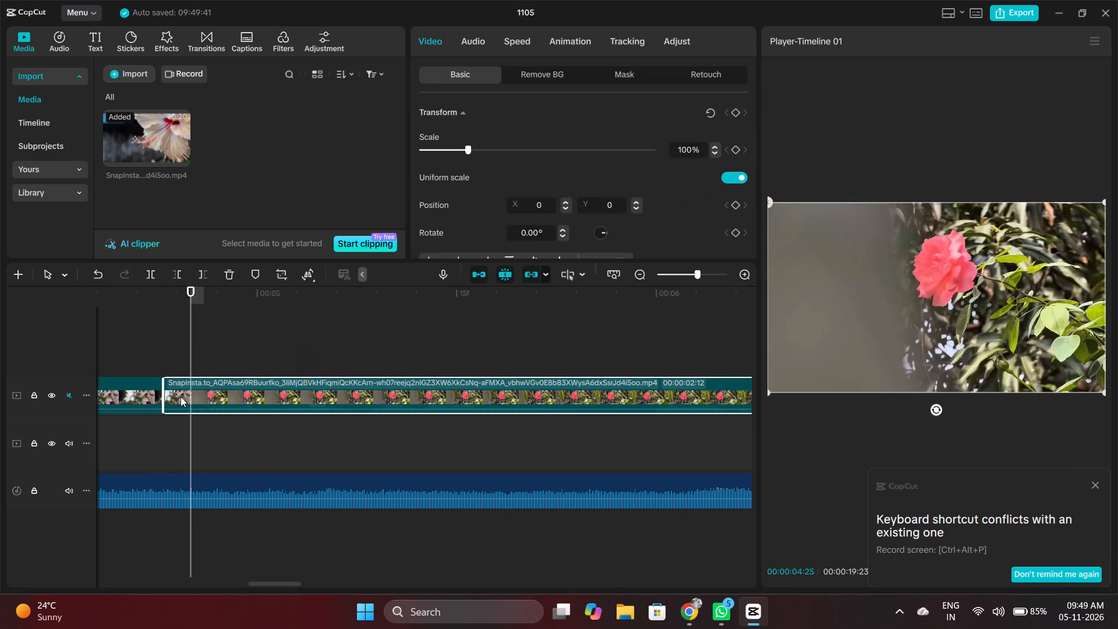
key(ctrl+b)
Delete the short leftover piece before the coral-red flower clip and close the gap.
click(181, 397)
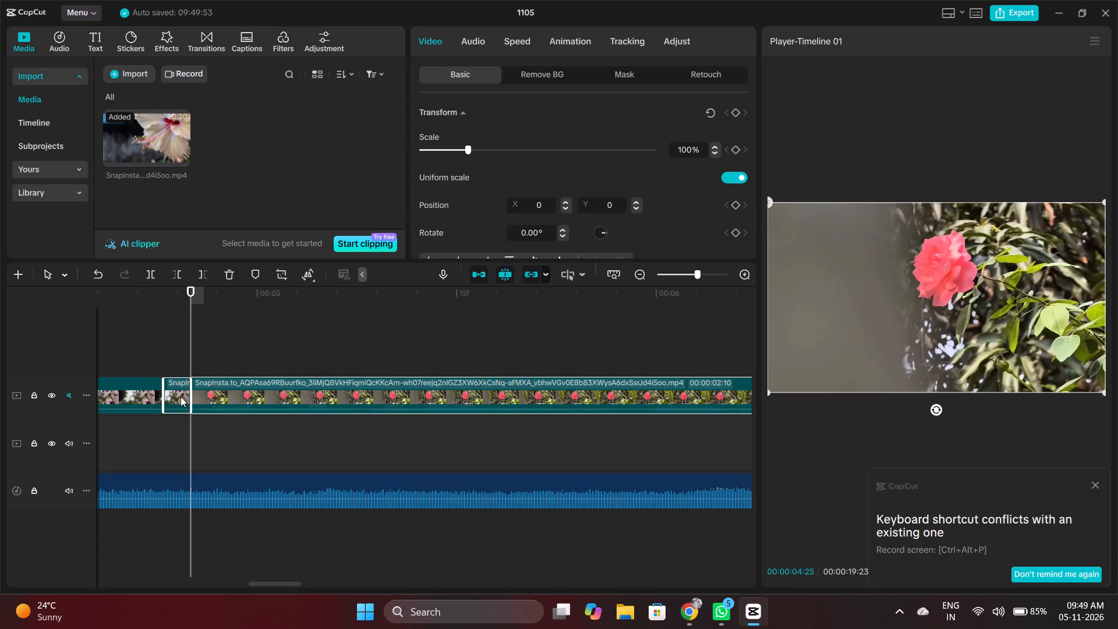
click(181, 397)
key(BackSpace)
right_click(181, 397)
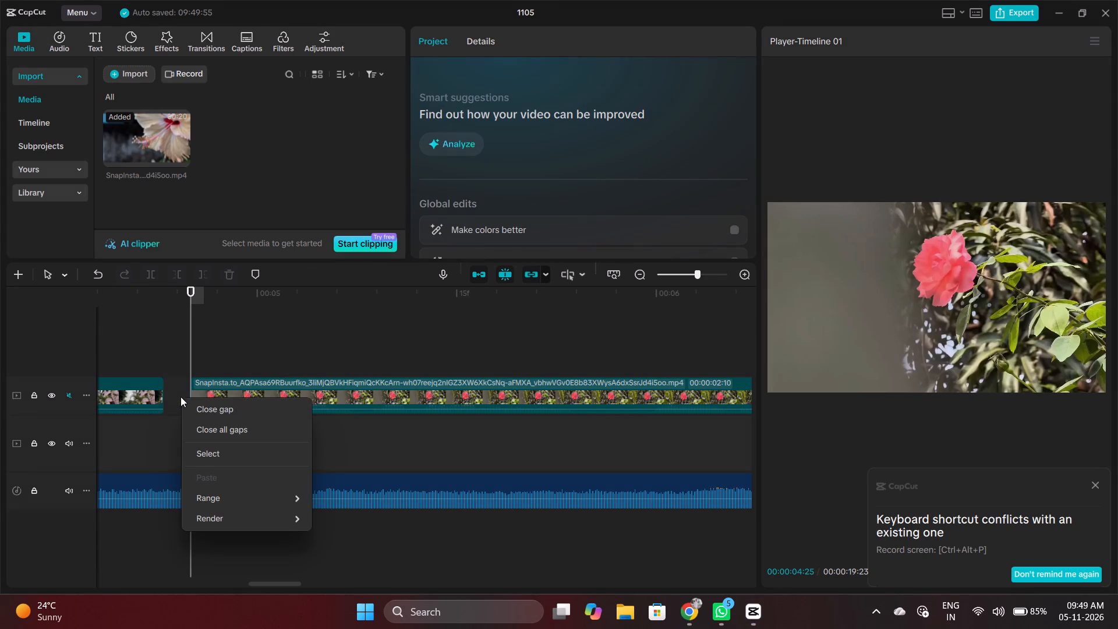
click(191, 406)
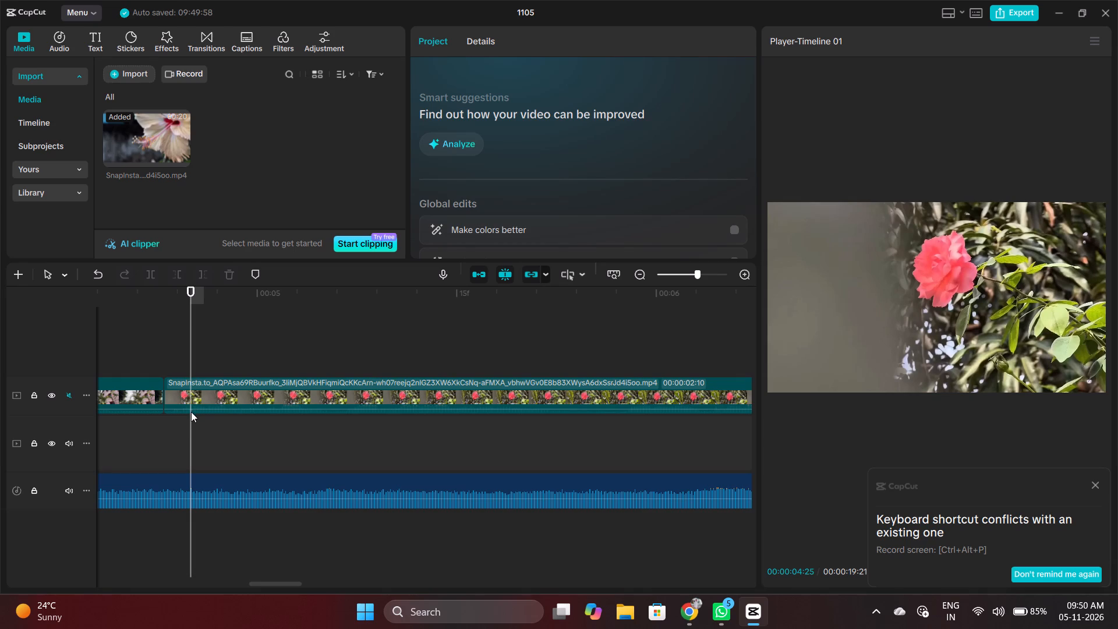
Check the new join, and split the palm tree and building clip at 00:00:02:14, where the white hibiscus shot has ended.
drag(190, 418, 581, 428)
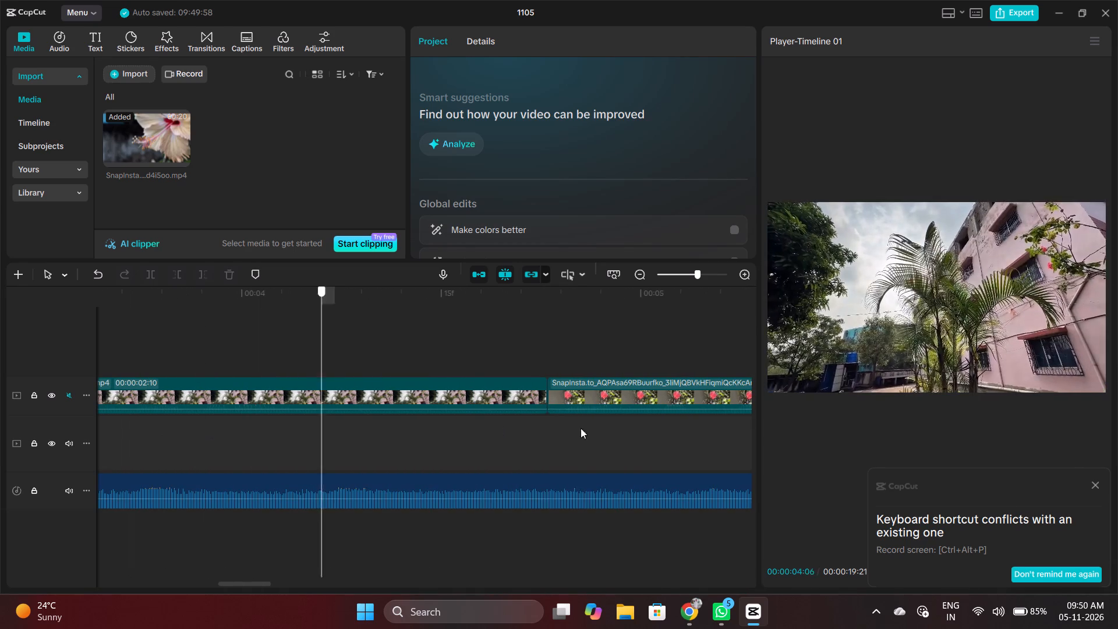
drag(581, 428, 529, 434)
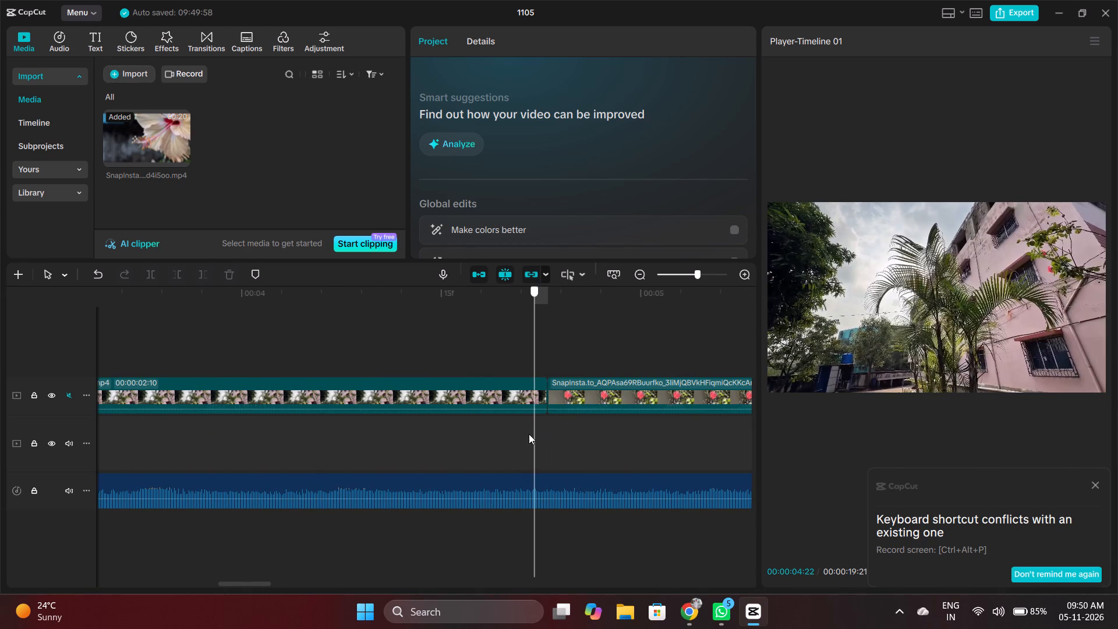
drag(529, 434, 516, 438)
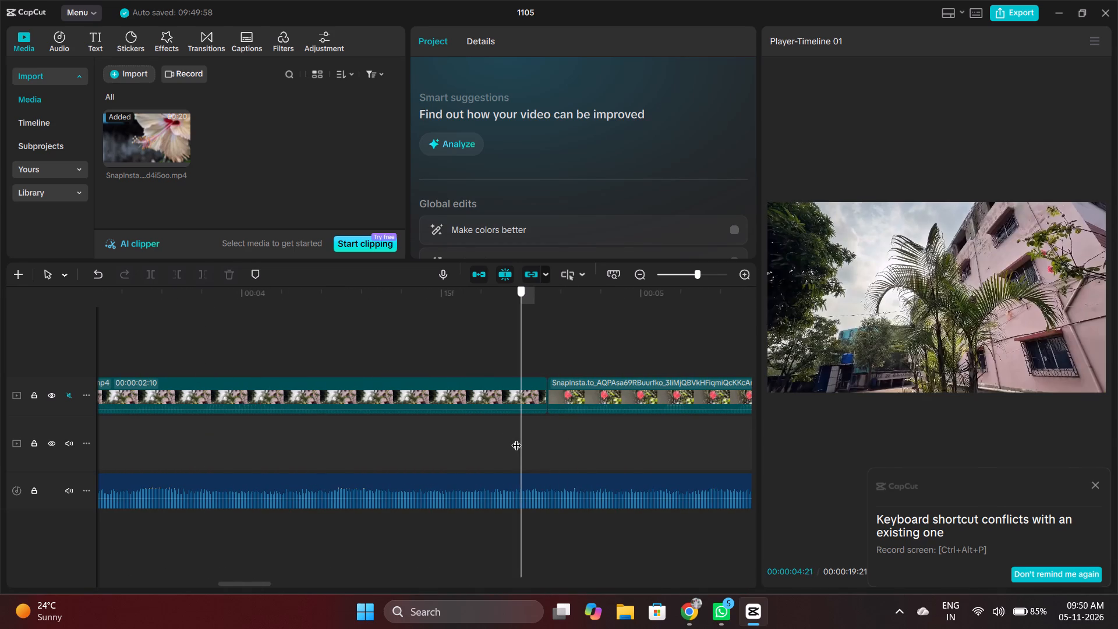
drag(516, 438, 333, 490)
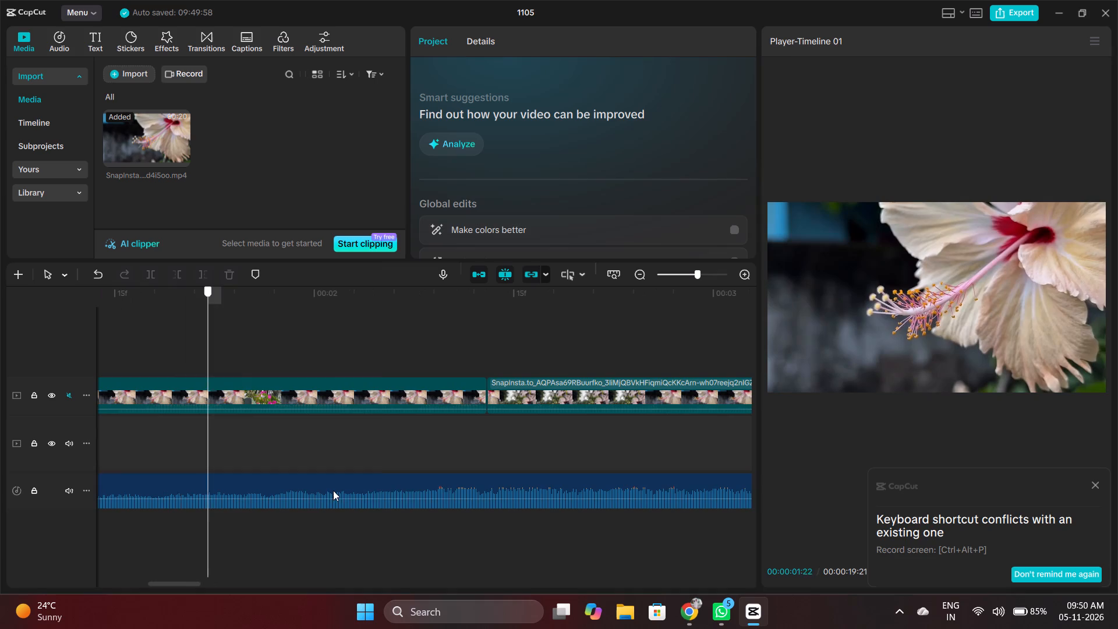
drag(333, 490, 495, 483)
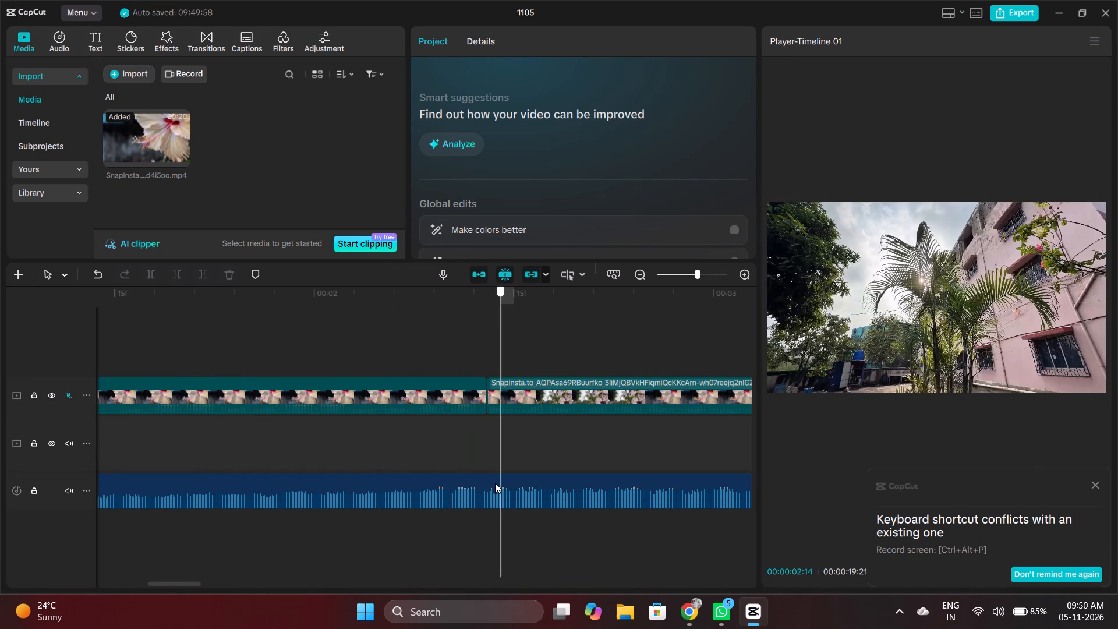
drag(495, 483, 501, 482)
click(506, 386)
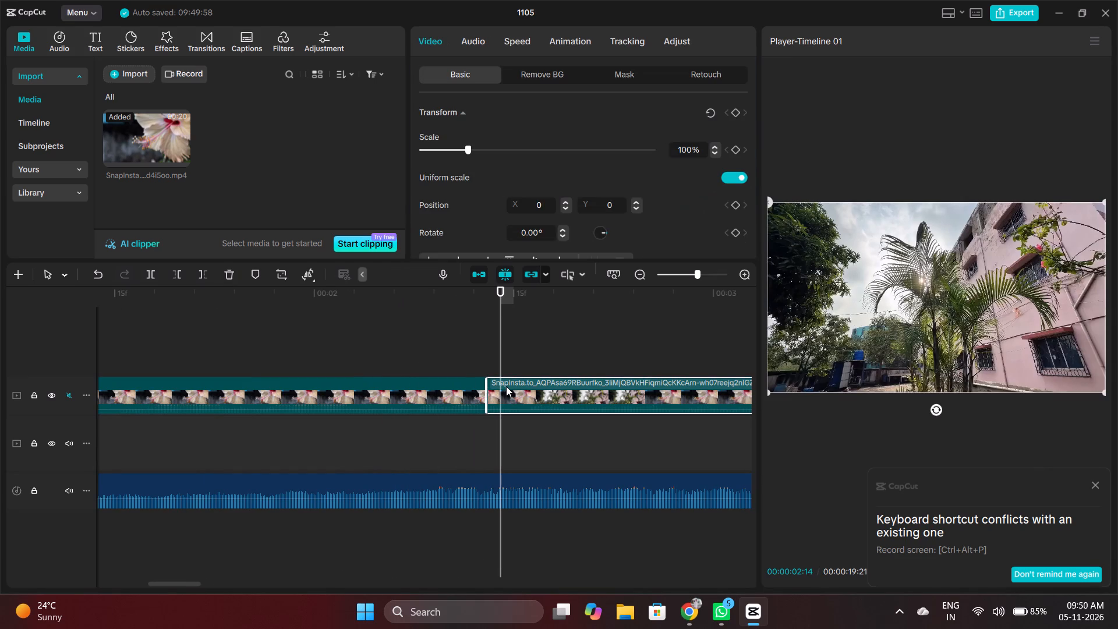
key(ctrl+b)
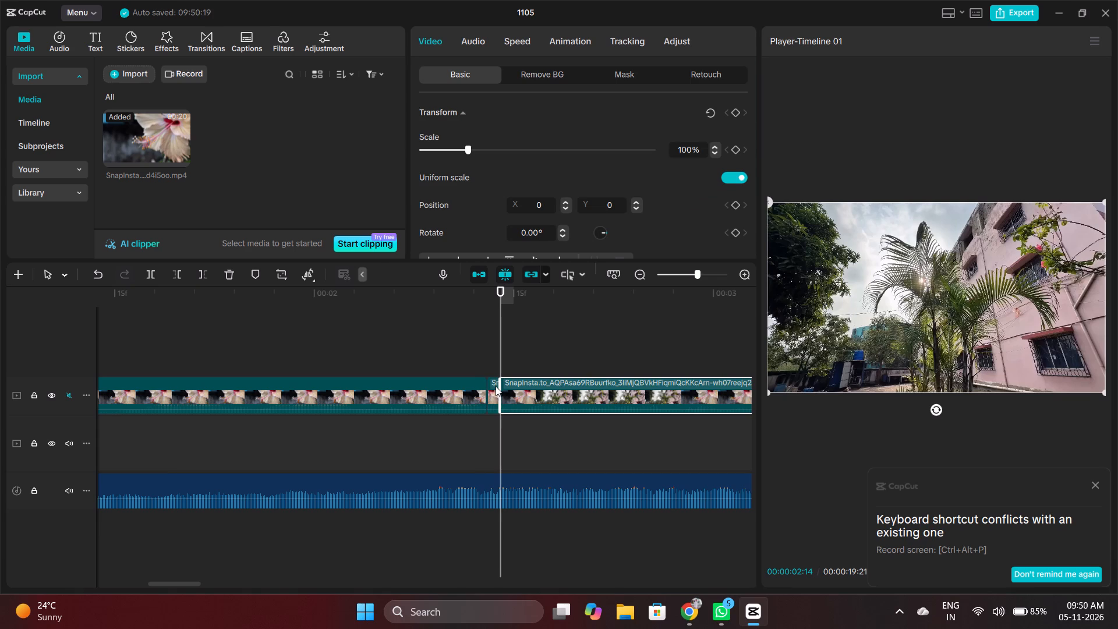
Delete the short leftover piece before the palm tree and building clip and close the gap.
click(495, 386)
right_click(495, 386)
click(494, 386)
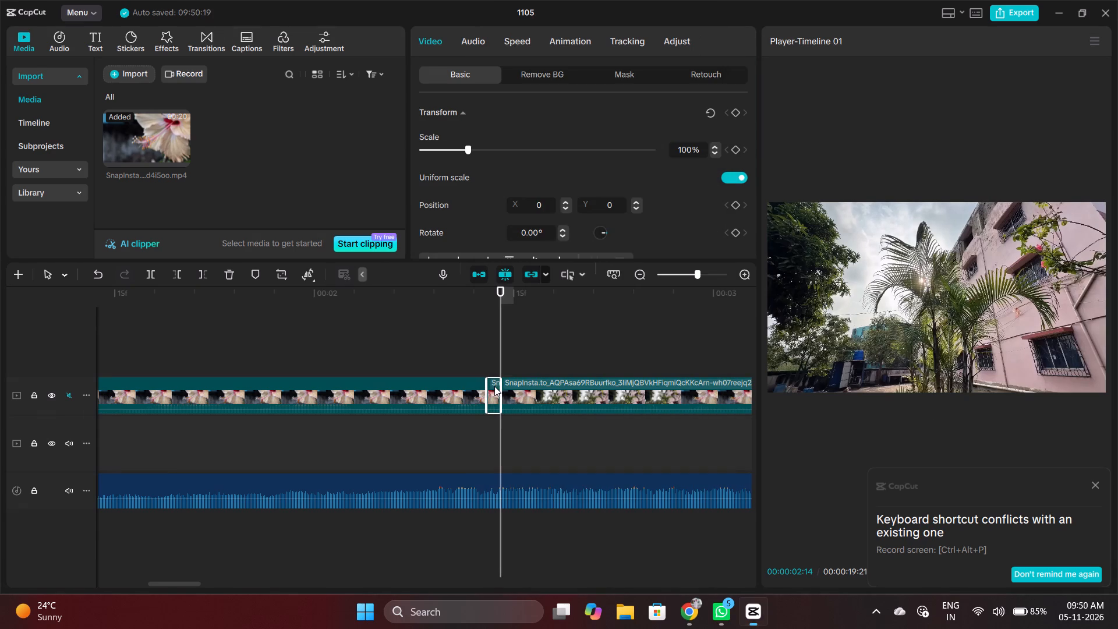
key(BackSpace)
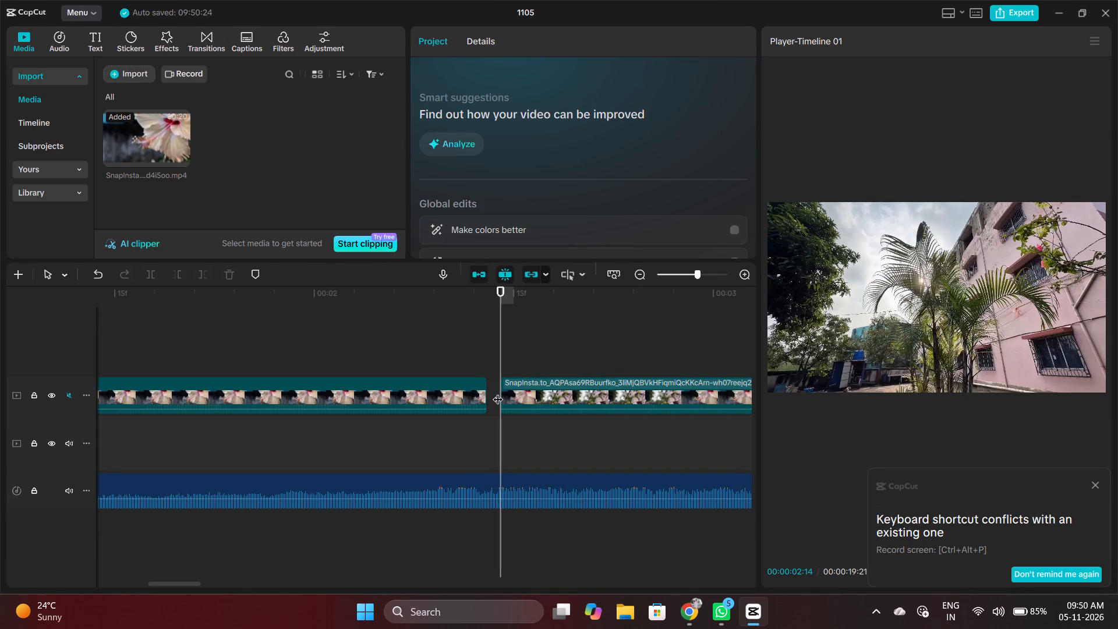
right_click(496, 388)
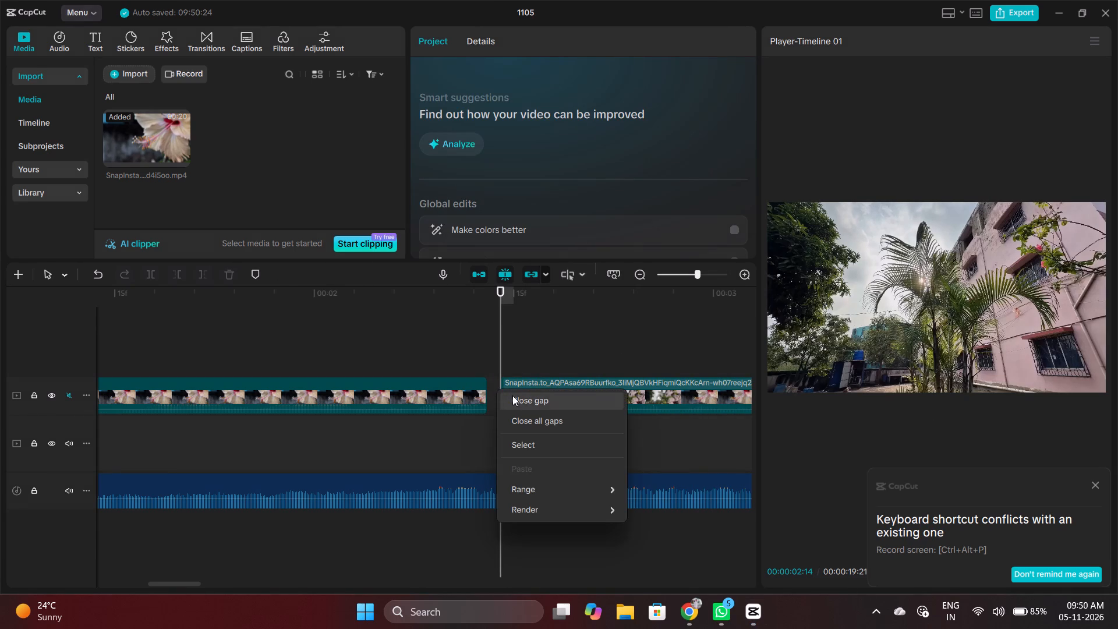
click(512, 395)
Play the edited video from 00:00:00:00 to review the joins, dismissing the keyboard shortcut conflict notice during playback.
key(Left)
key(Left)
key(Left)
key(Left)
key(Left)
key(Left)
key(Left)
key(Left)
key(Left)
key(Left)
key(Left)
key(Left)
key(Left)
key(Left)
key(Left)
key(Left)
key(Left)
key(Left)
key(Left)
key(Left)
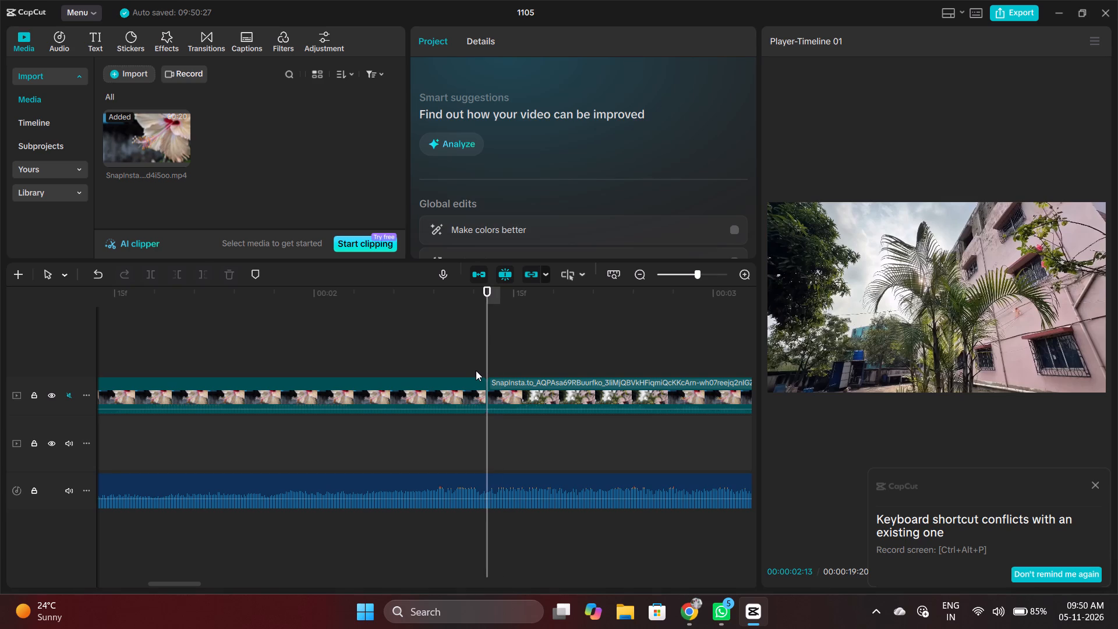
key(Left)
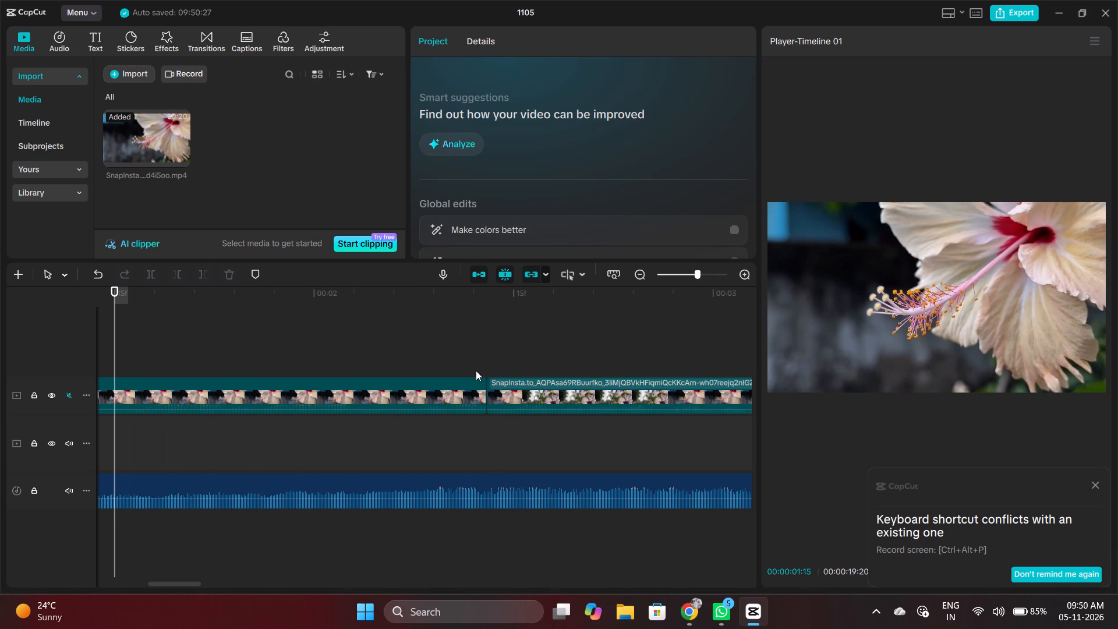
key(Left)
key(Left)
key(Left)
key(Left)
key(Left)
key(Left)
key(Left)
key(Left)
key(Left)
key(Left)
key(Left)
key(Left)
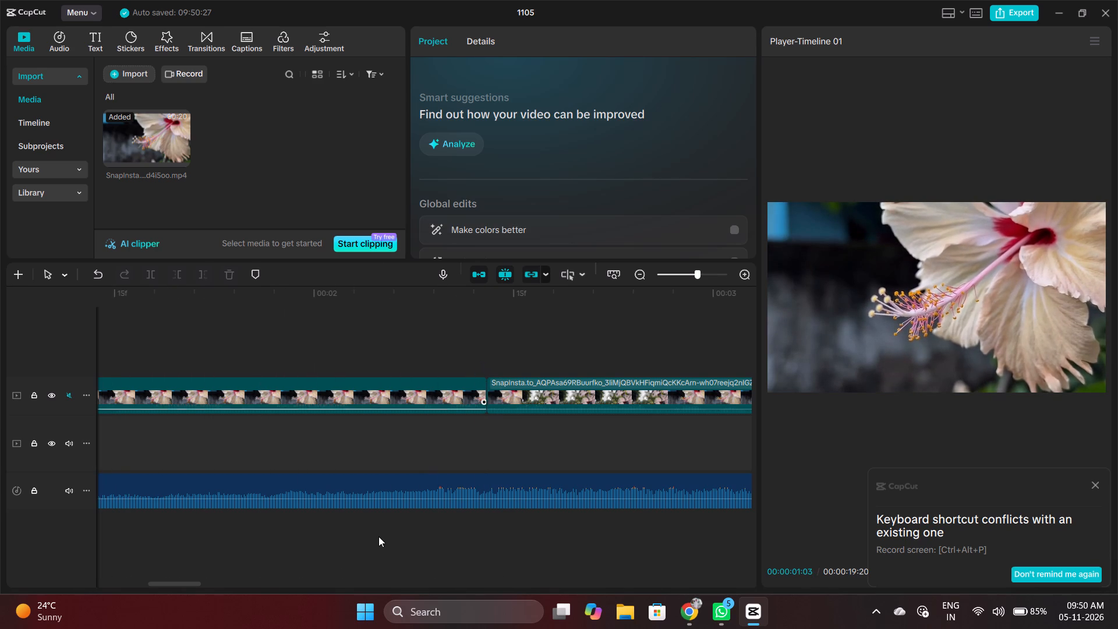
drag(175, 581, 153, 581)
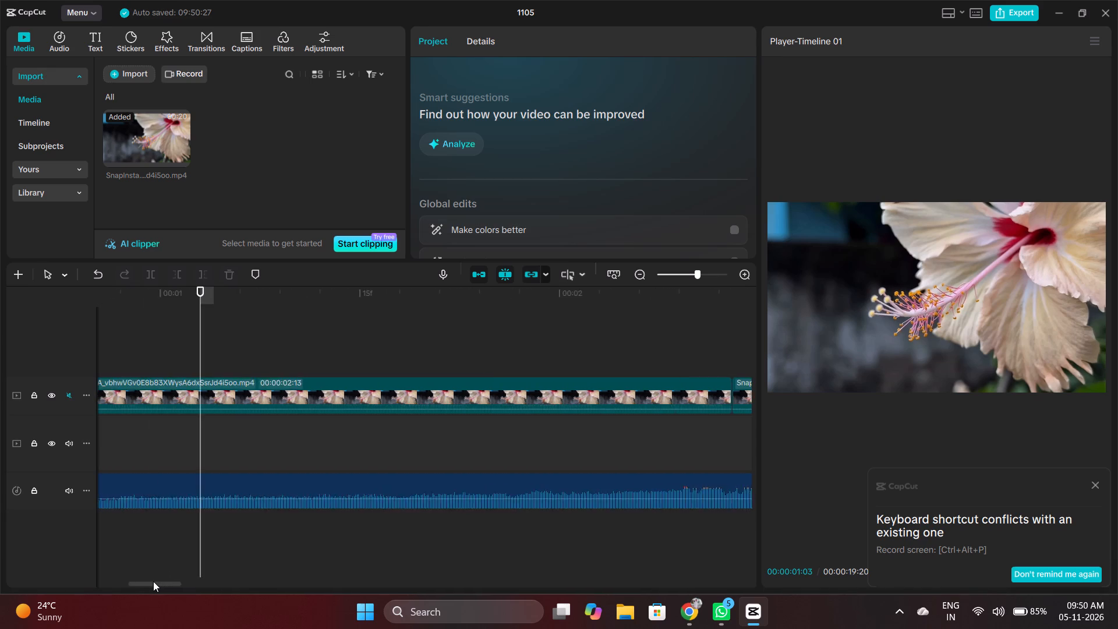
drag(153, 581, 101, 581)
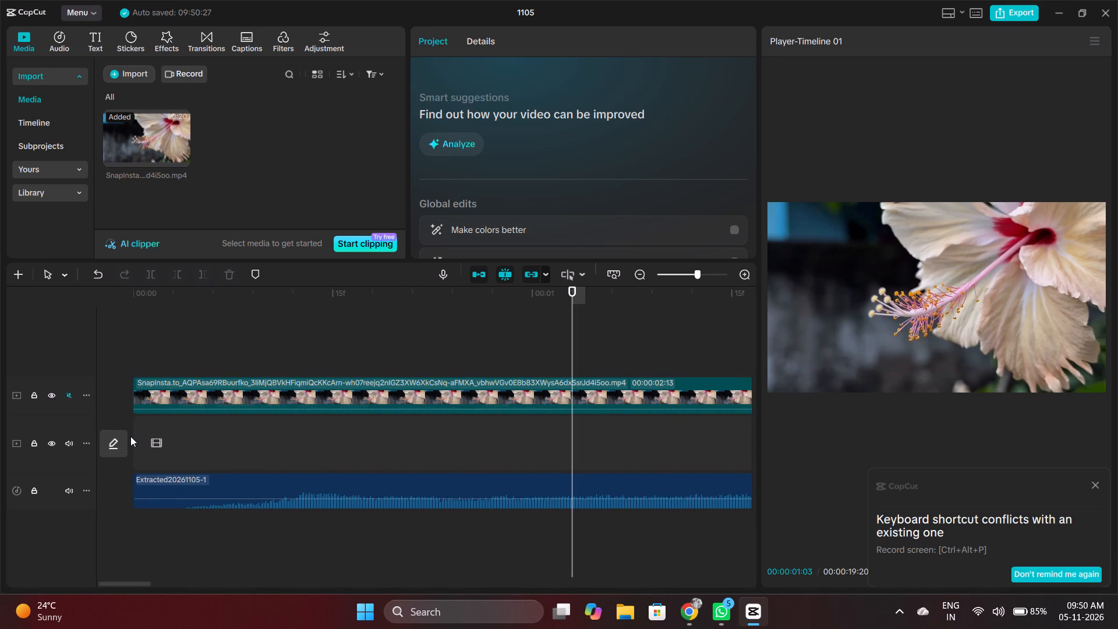
click(130, 432)
double_click(133, 432)
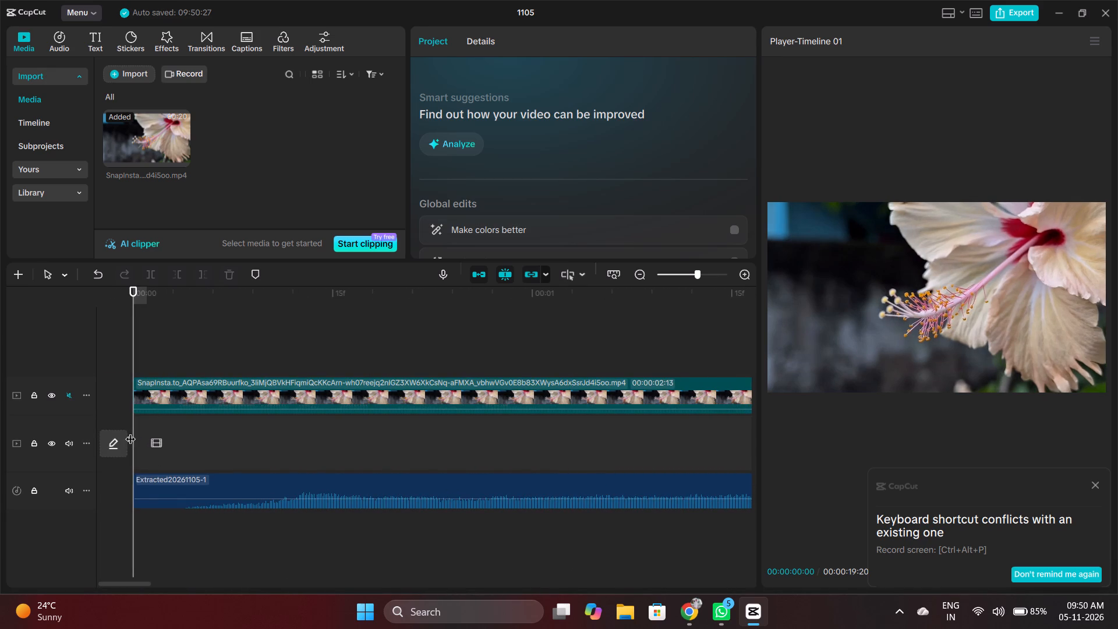
key(space)
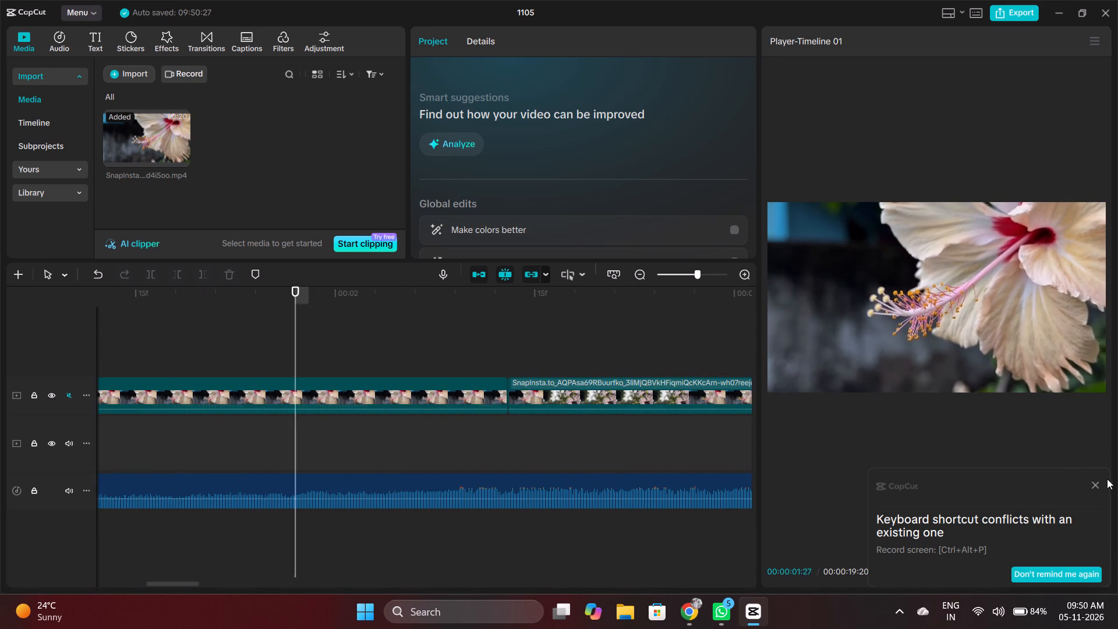
click(1091, 482)
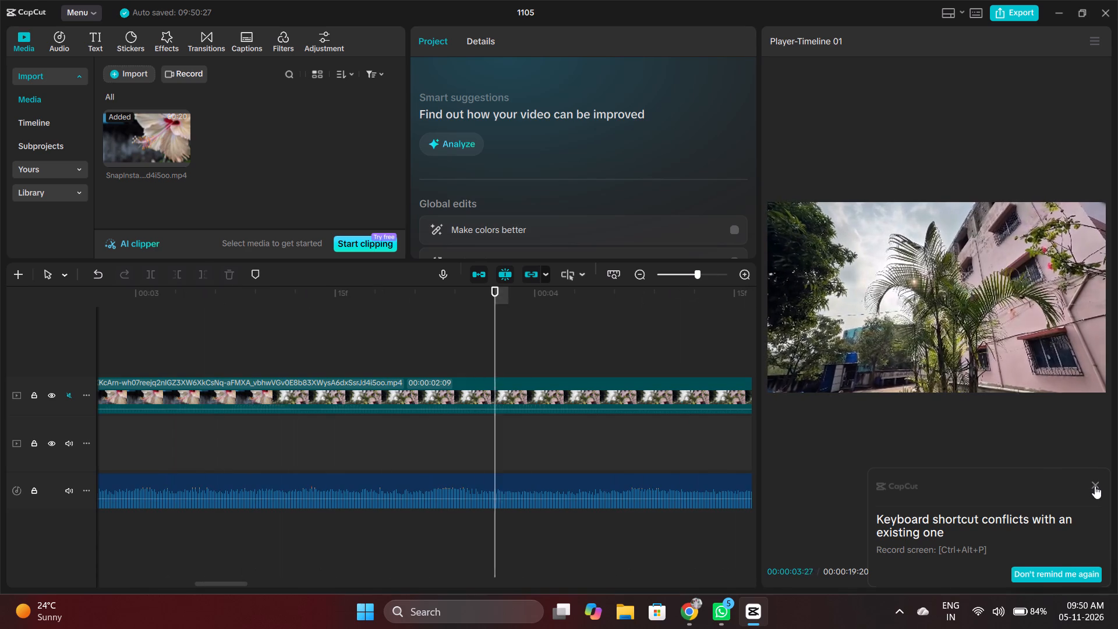
click(1095, 486)
ctrl+scroll(462, 439, down, 18)
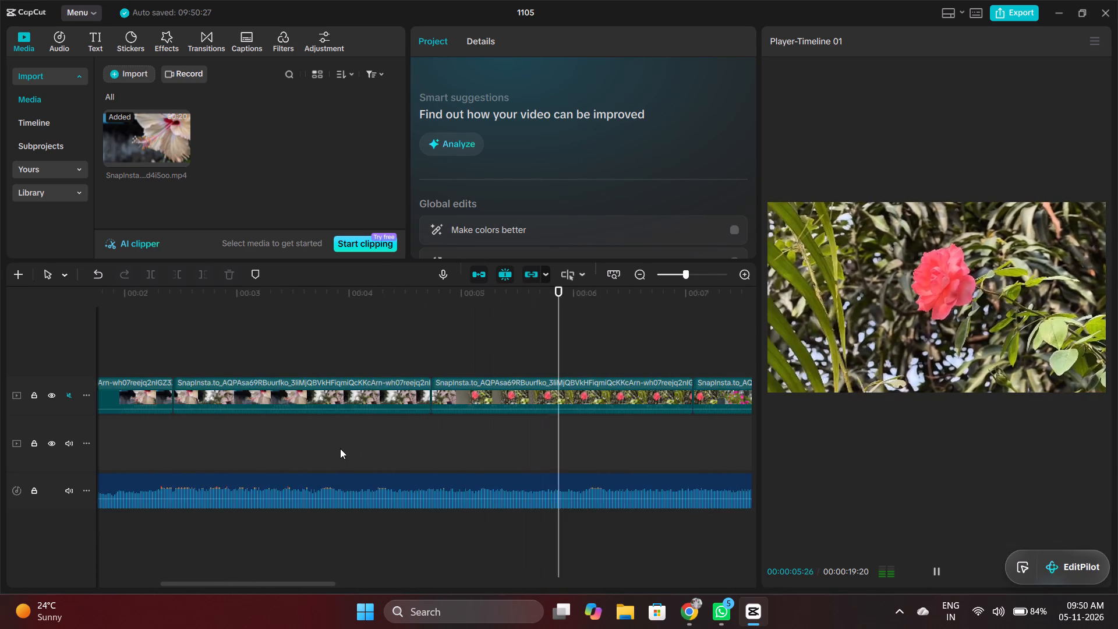
ctrl+scroll(340, 448, down, 17)
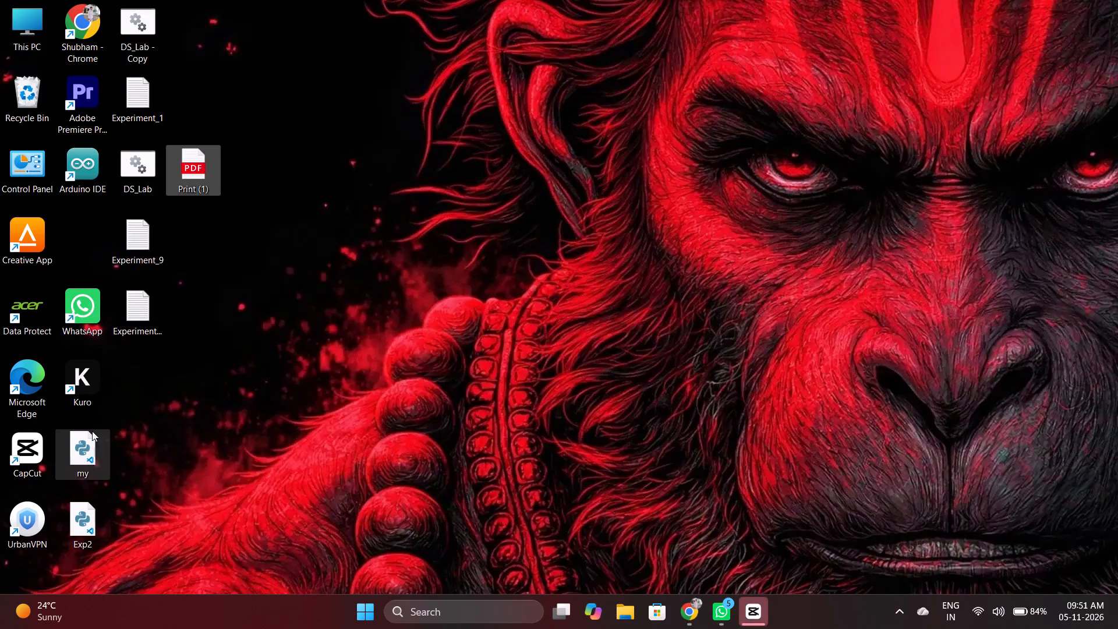
Delete the desktop files my, Exp2, Experiment_9, Experiment_1, DS_Lab - Copy and the truncated Experiment file, keeping DS_Lab and Print (1).
ctrl+click(84, 462)
ctrl+click(96, 525)
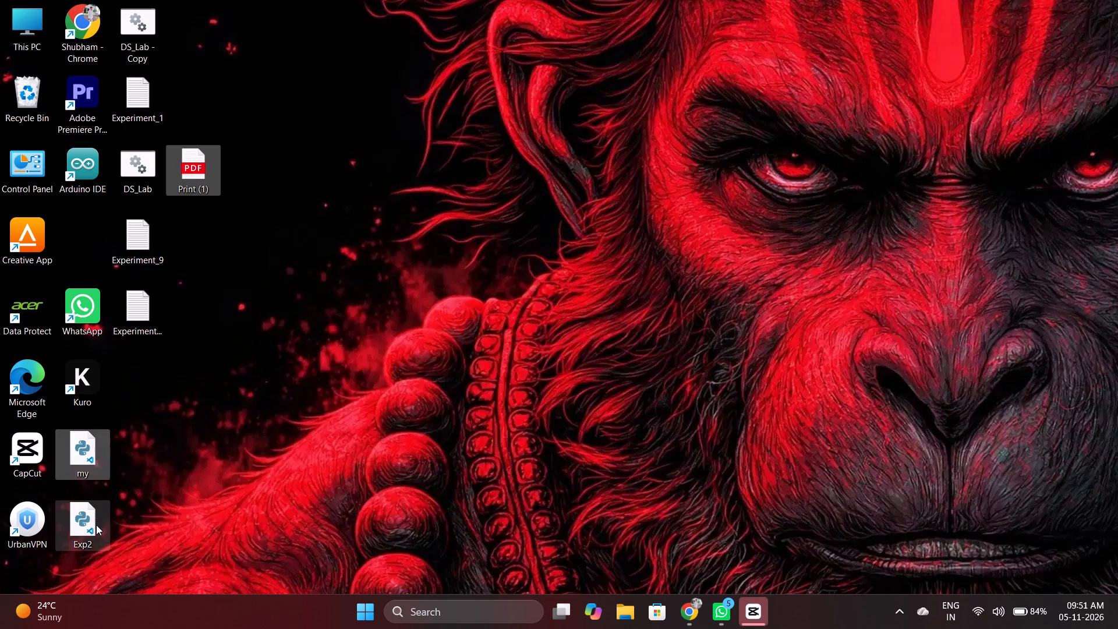
ctrl+click(145, 321)
ctrl+click(143, 249)
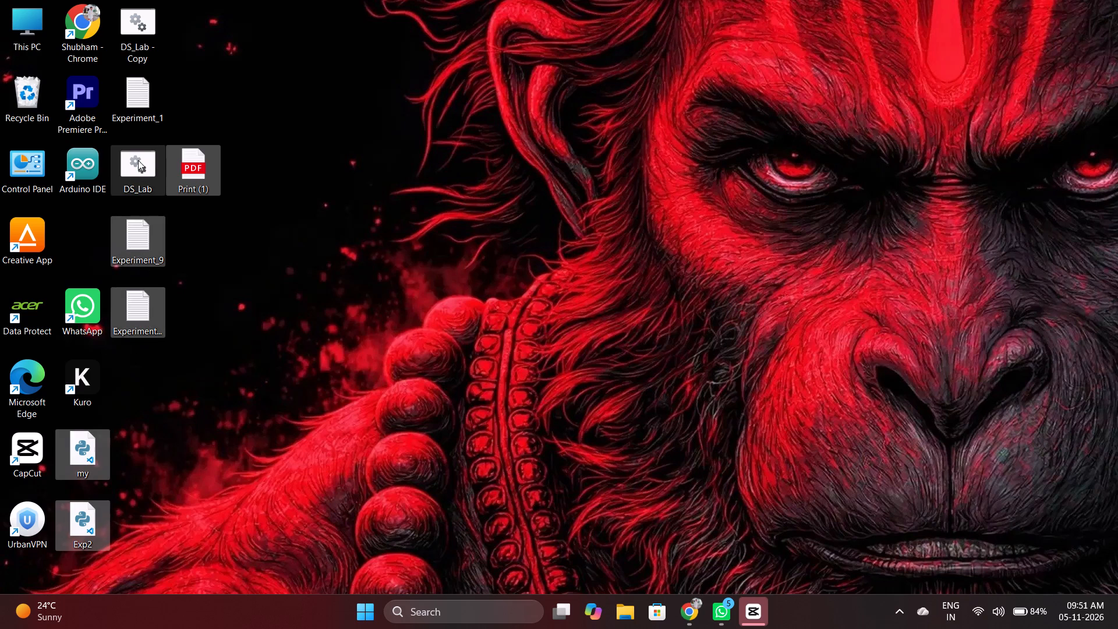
ctrl+click(138, 160)
ctrl+click(133, 109)
ctrl+click(131, 36)
ctrl+click(147, 164)
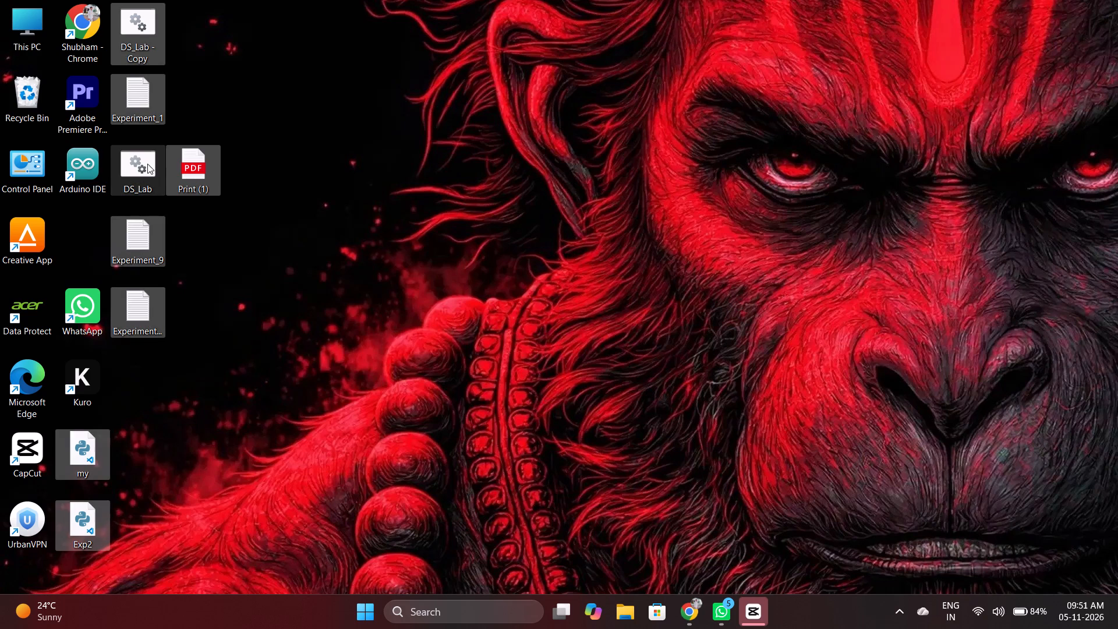
ctrl+click(210, 160)
key(Delete)
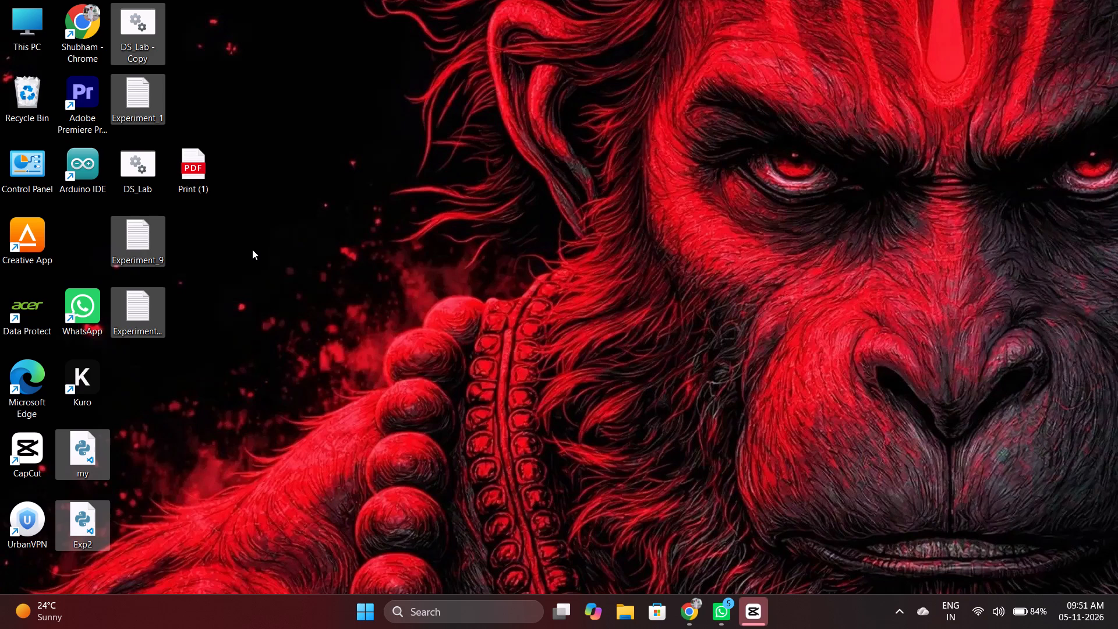
Rearrange the desktop icons, placing DS_Lab and Print (1) in order below Kuro and UrbanVPN between Arduino IDE and WhatsApp.
drag(136, 161, 133, 186)
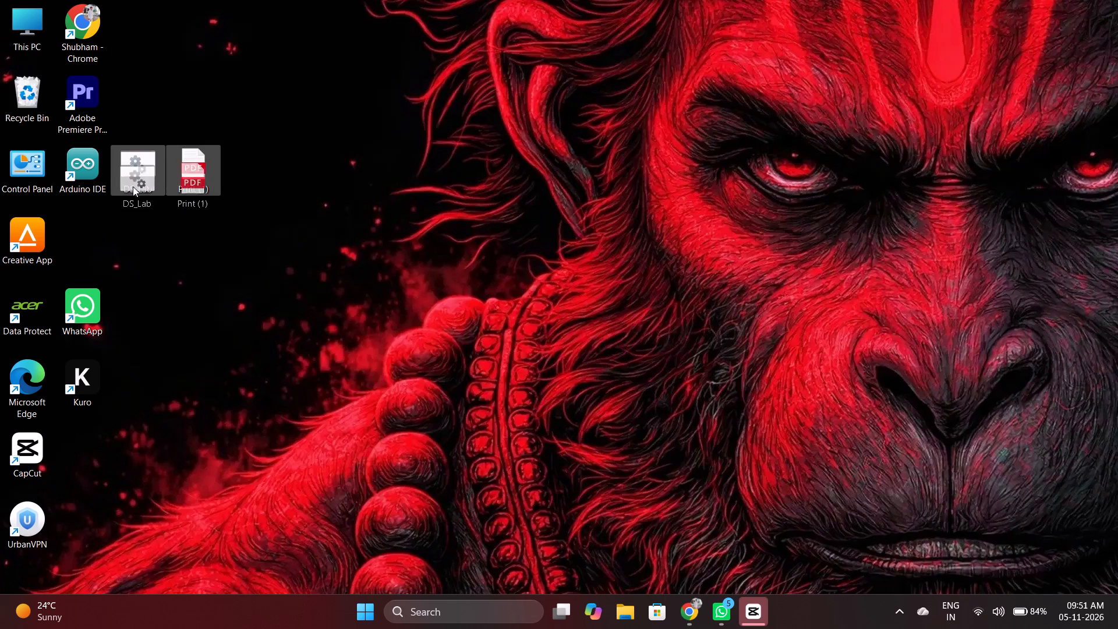
drag(133, 186, 86, 430)
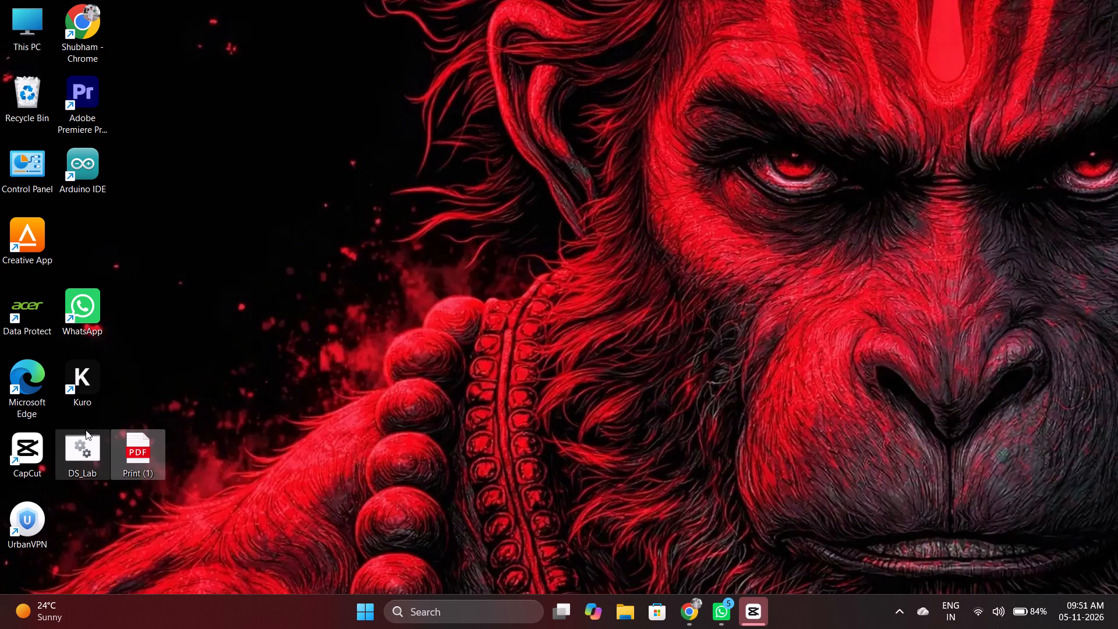
drag(124, 454, 128, 482)
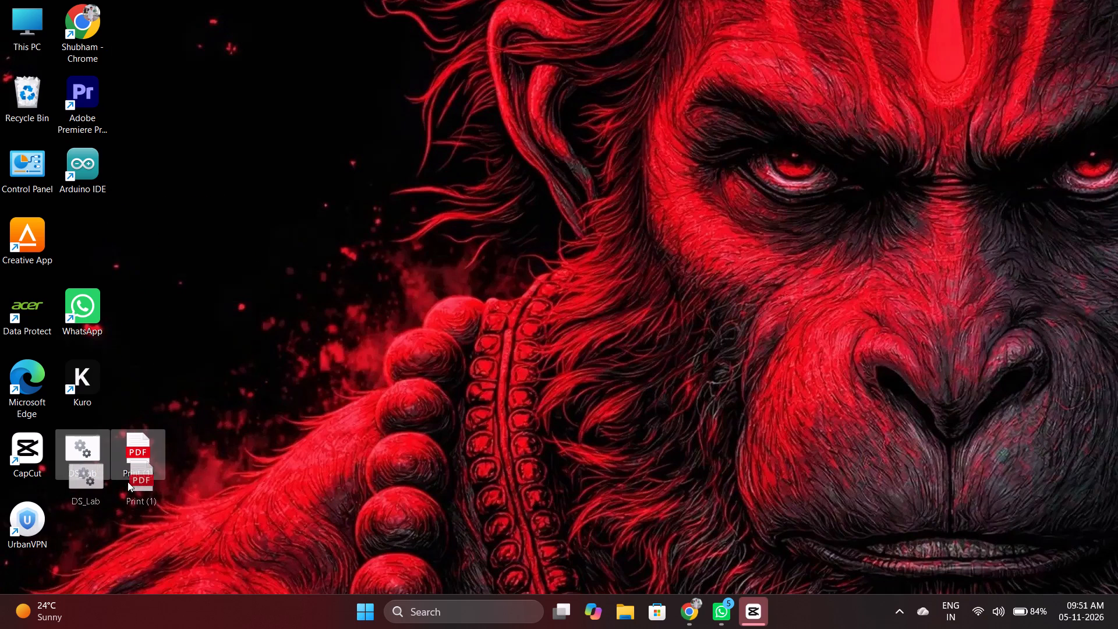
drag(128, 482, 121, 471)
click(119, 468)
click(123, 541)
drag(127, 456, 77, 515)
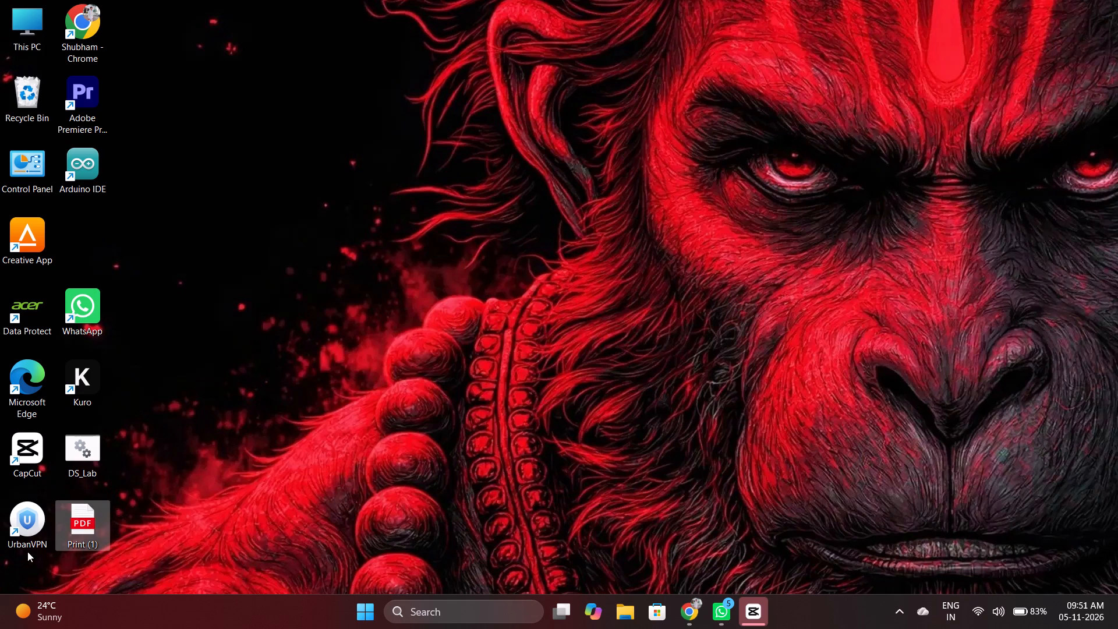
drag(16, 517, 73, 240)
Open UrbanVPN and start a connection to the United States server.
double_click(73, 233)
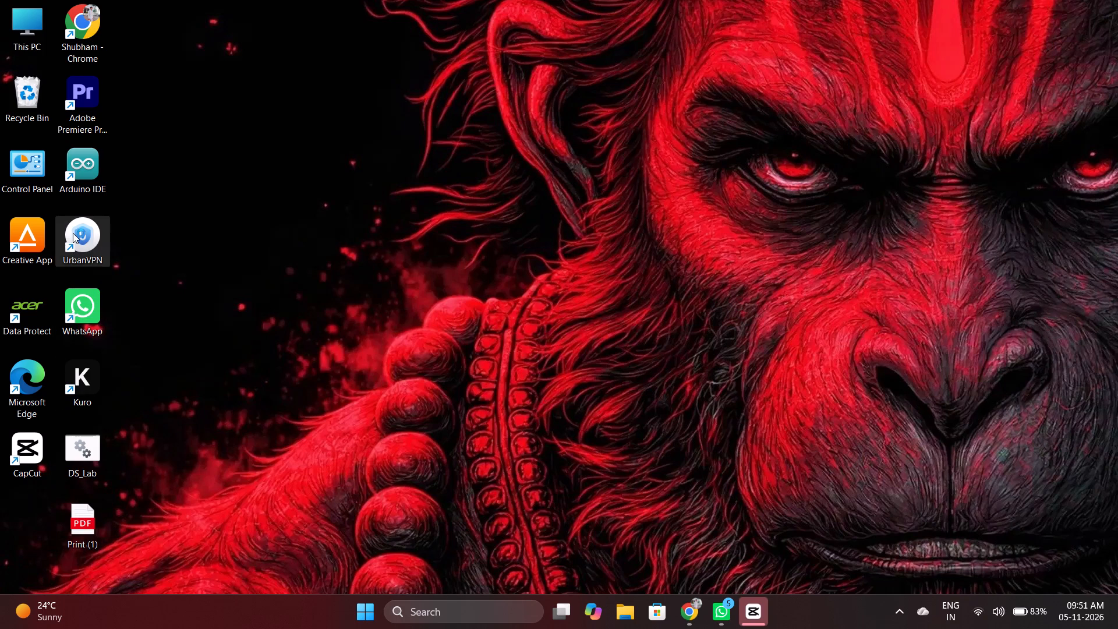
click(388, 394)
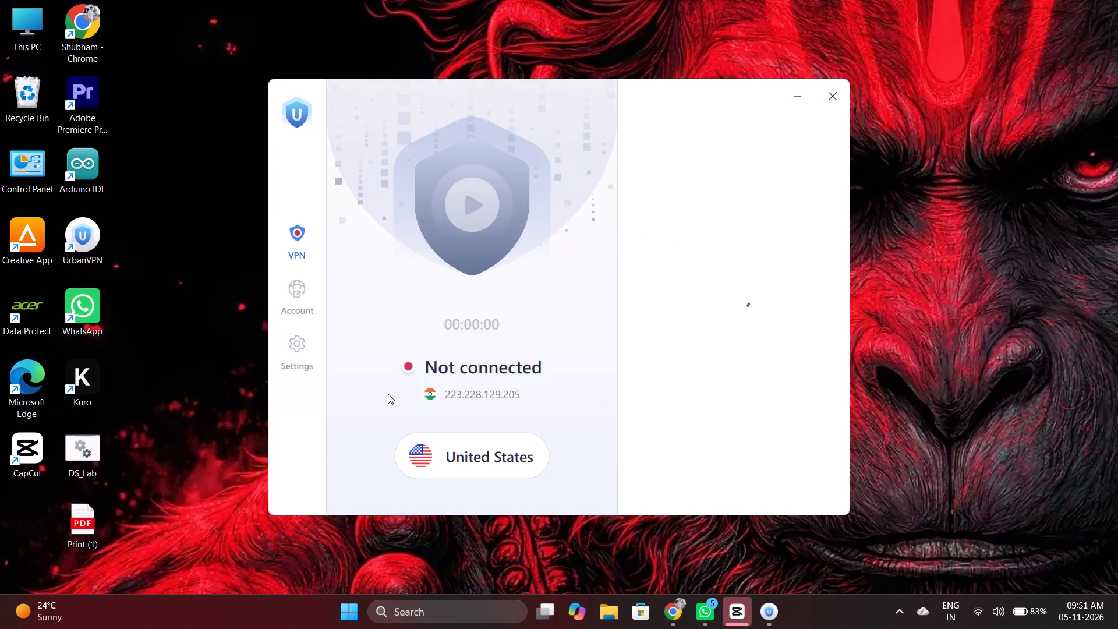
click(461, 397)
click(483, 465)
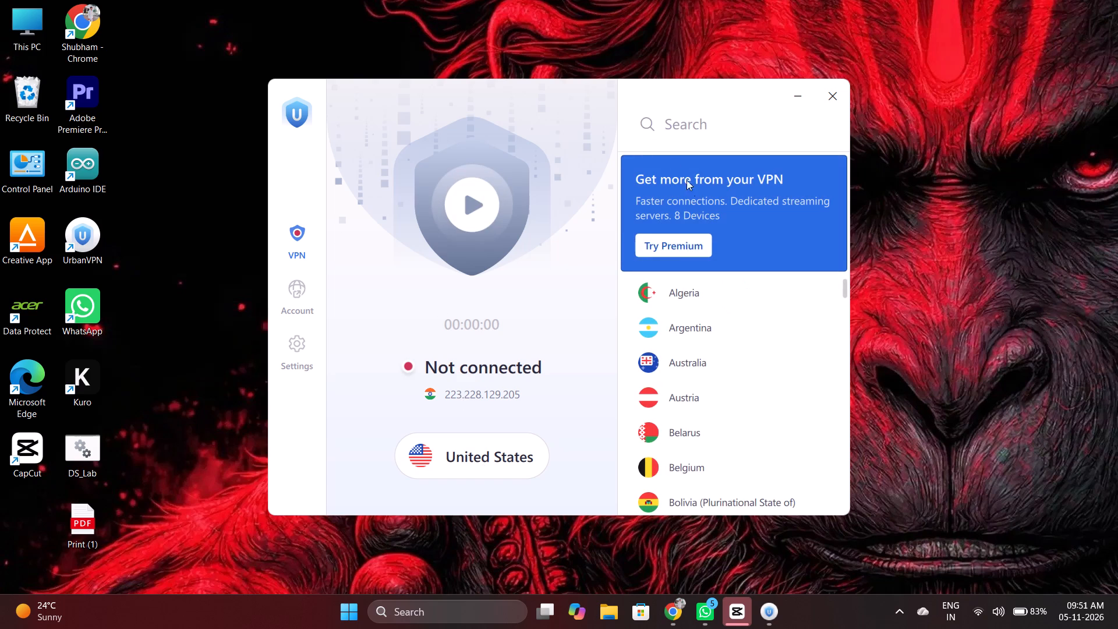
click(687, 112)
click(689, 124)
click(478, 210)
click(638, 340)
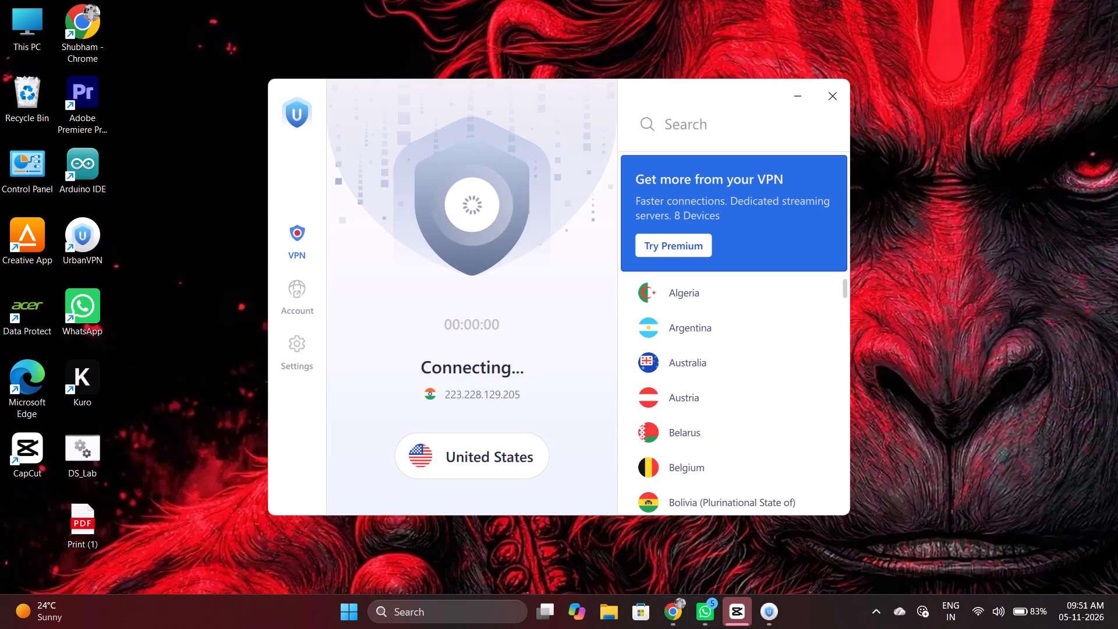
Switch back to CapCut and play the edited video through to review the cuts.
click(730, 605)
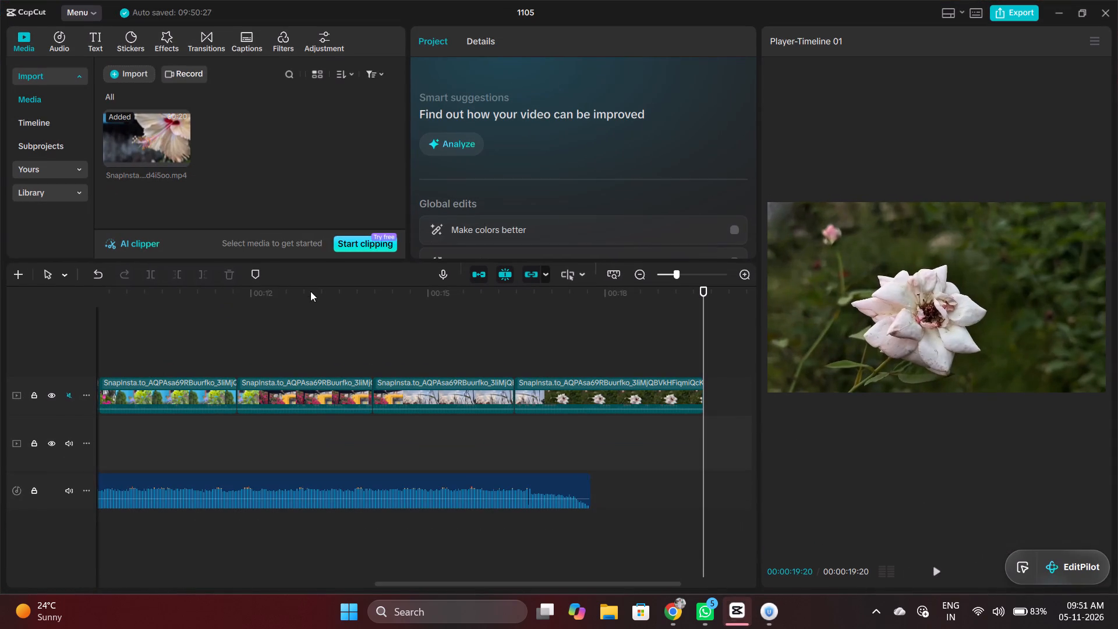
click(303, 348)
drag(300, 348, 4, 423)
key(space)
key(space)
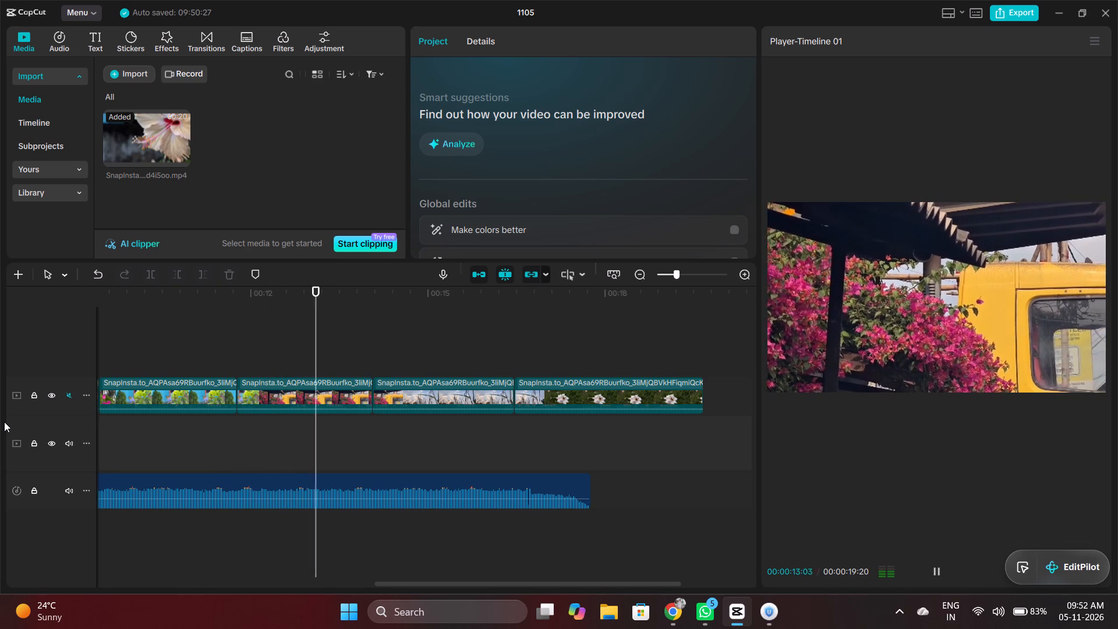
Set the track height of the empty track between the video and audio tracks to Short.
right_click(4, 422)
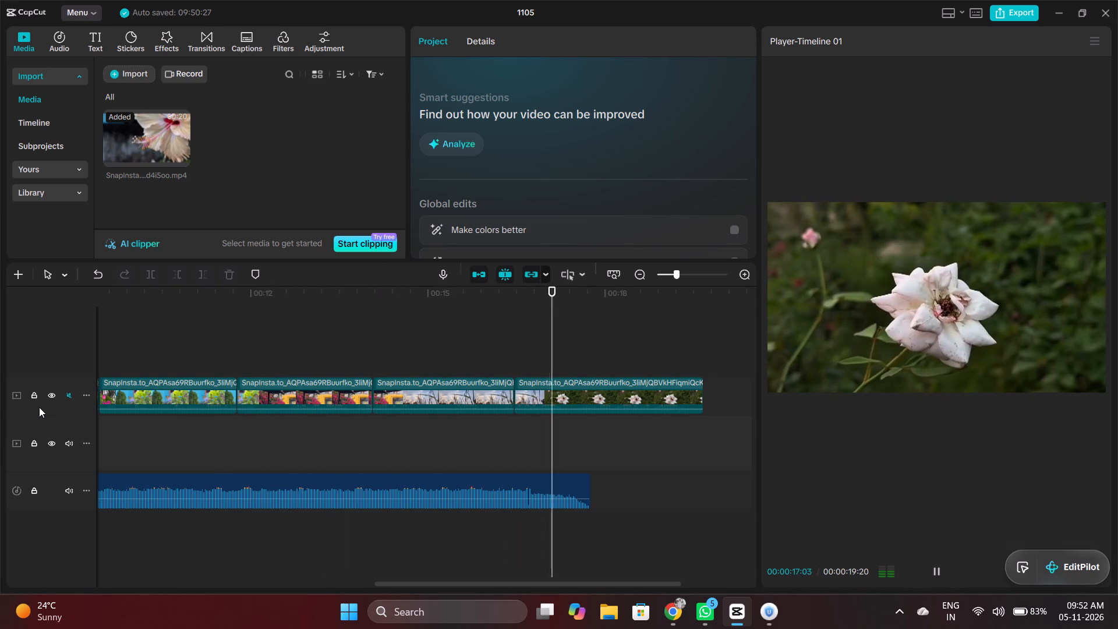
click(79, 439)
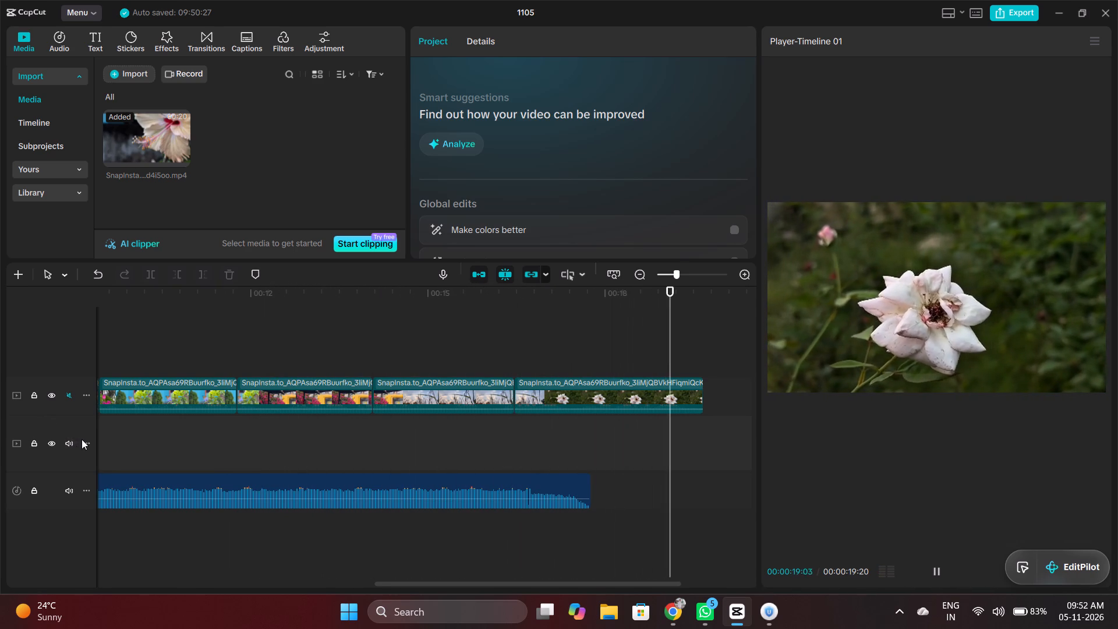
click(83, 440)
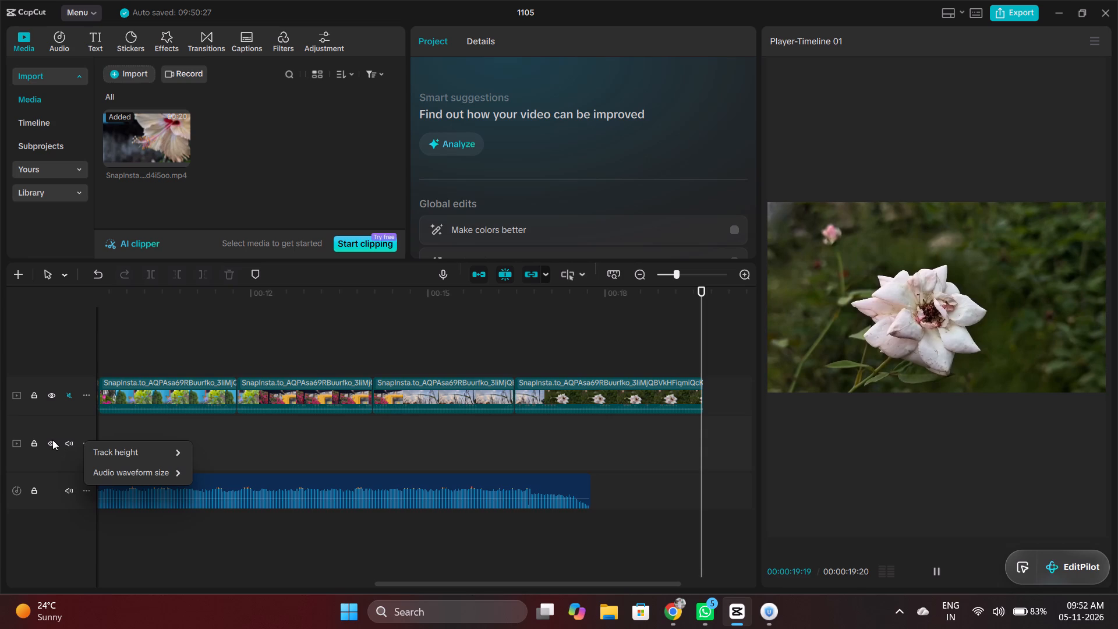
click(114, 445)
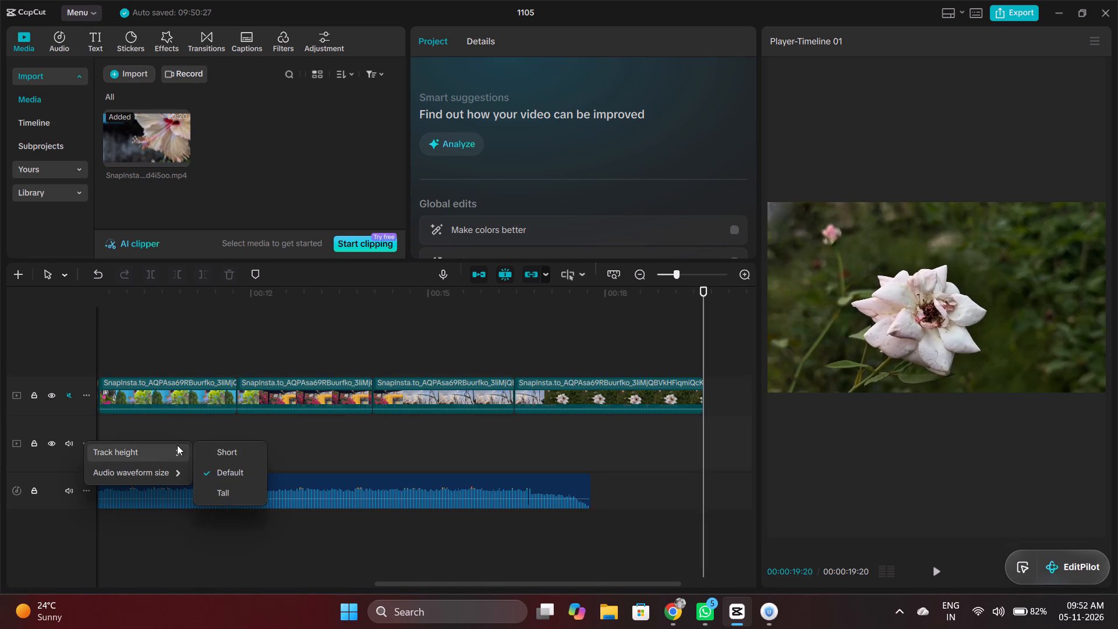
click(242, 447)
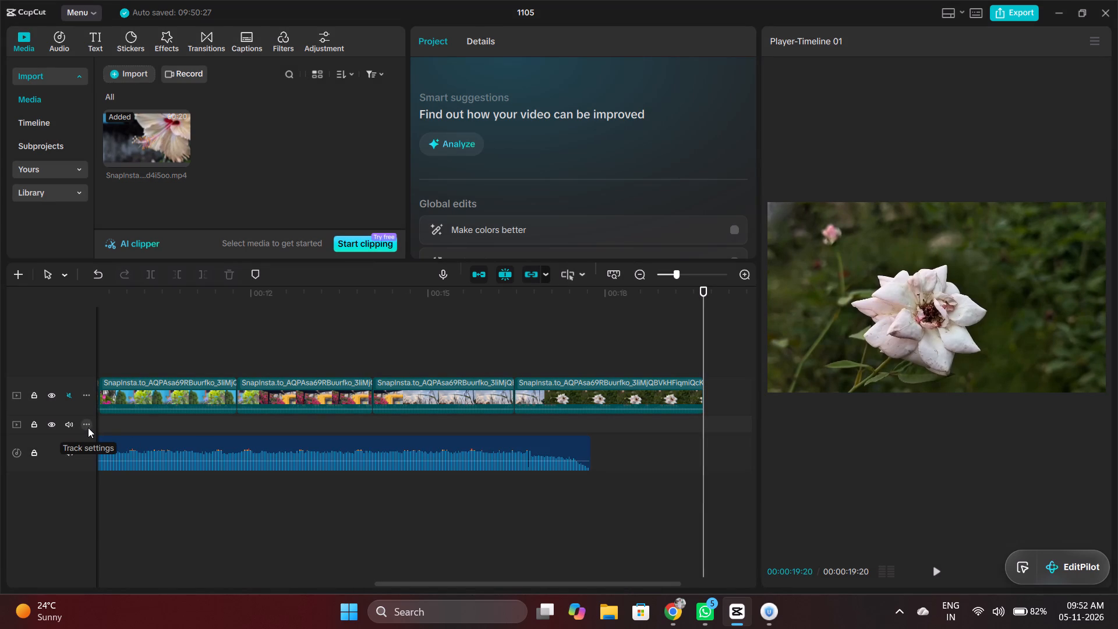
Play the edited video from the start once more, and close project 1105 to return to the home screen.
key(space)
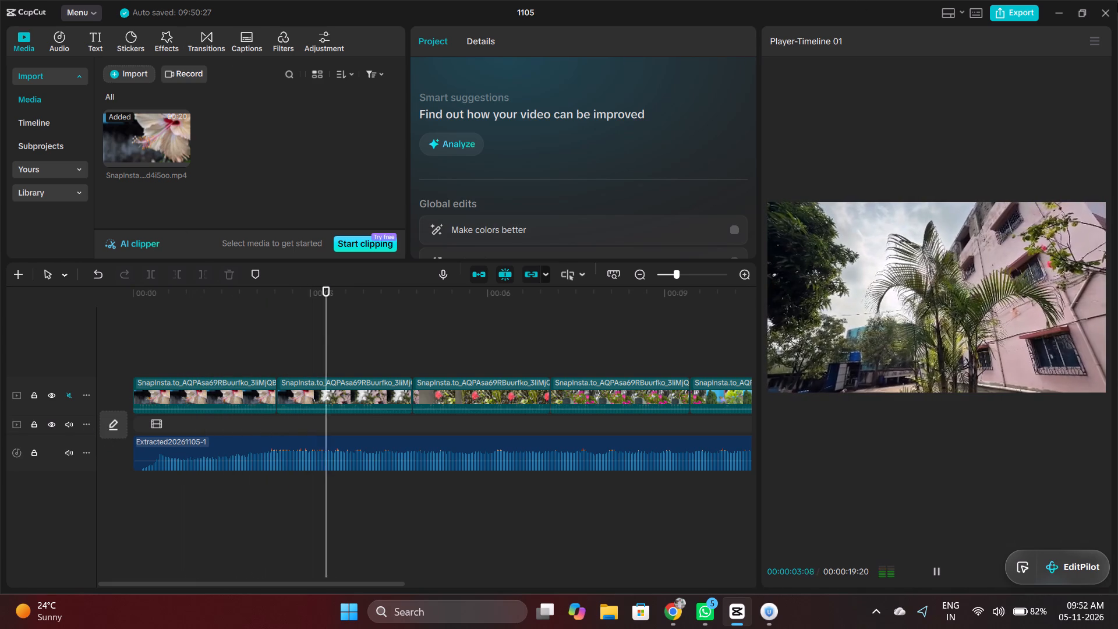
click(1096, 15)
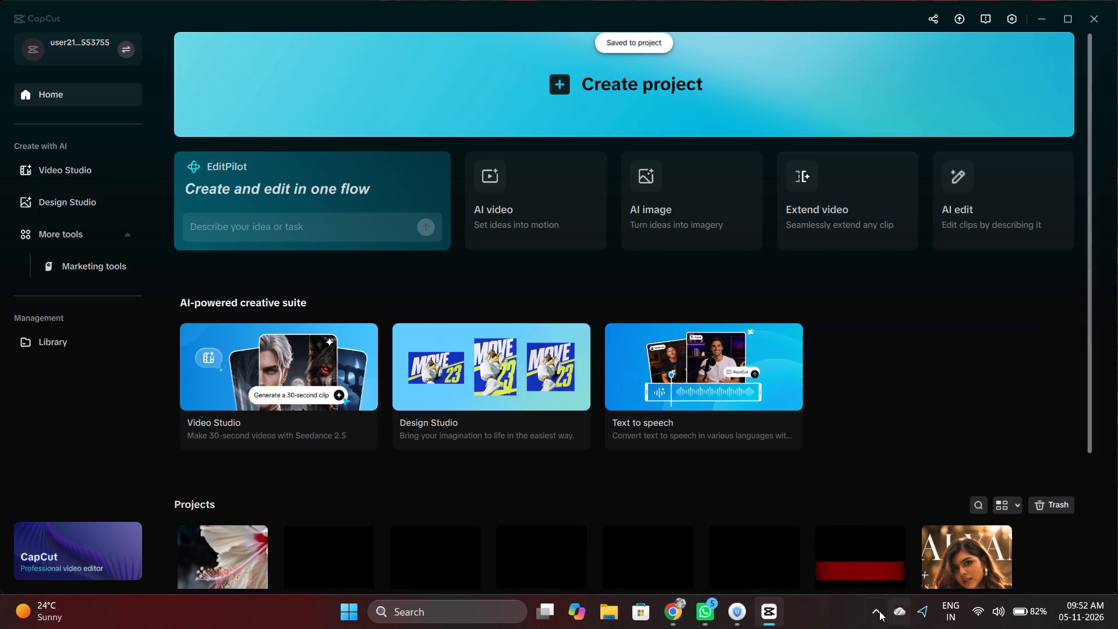
Show the hidden background apps and open Kuro from them.
click(869, 609)
click(843, 518)
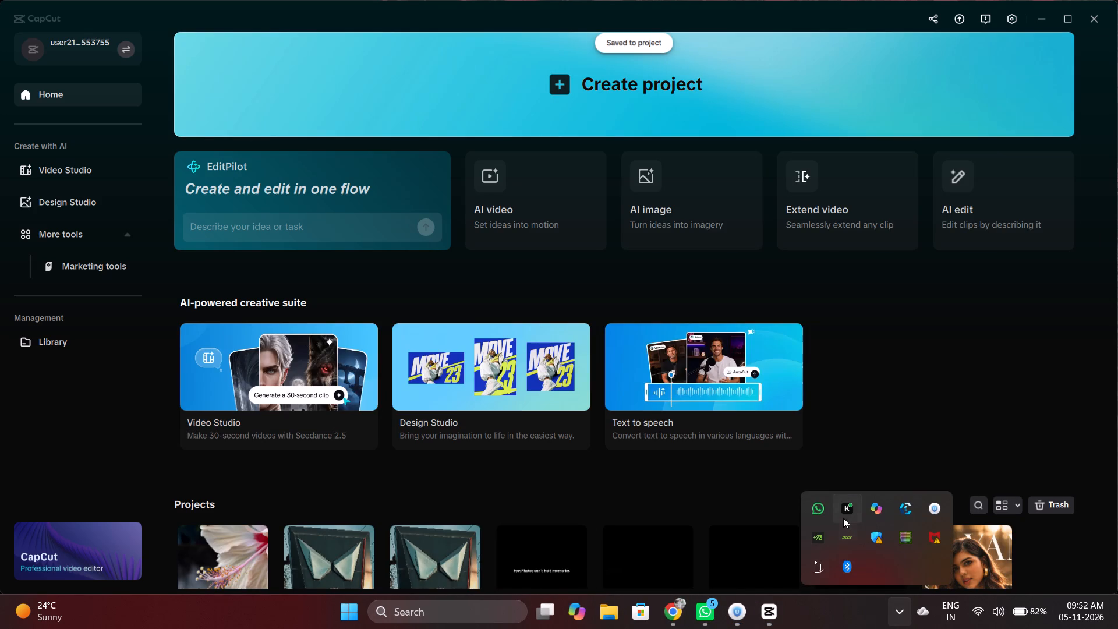
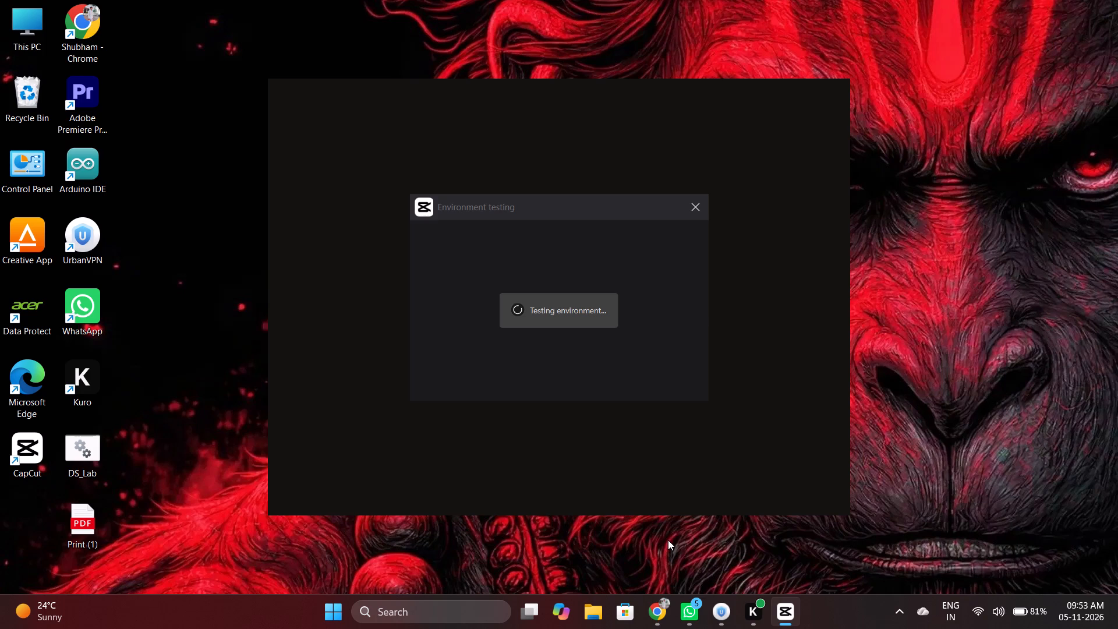
Switch to Chrome, view the SnapInsta video download page, and minimize the browser.
click(647, 611)
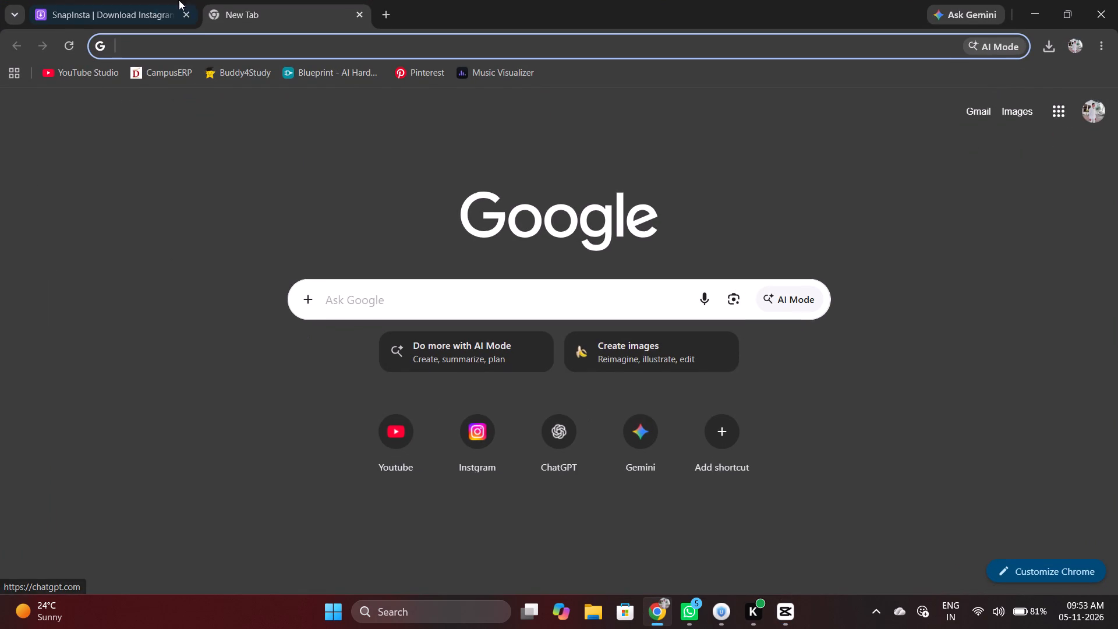
click(136, 0)
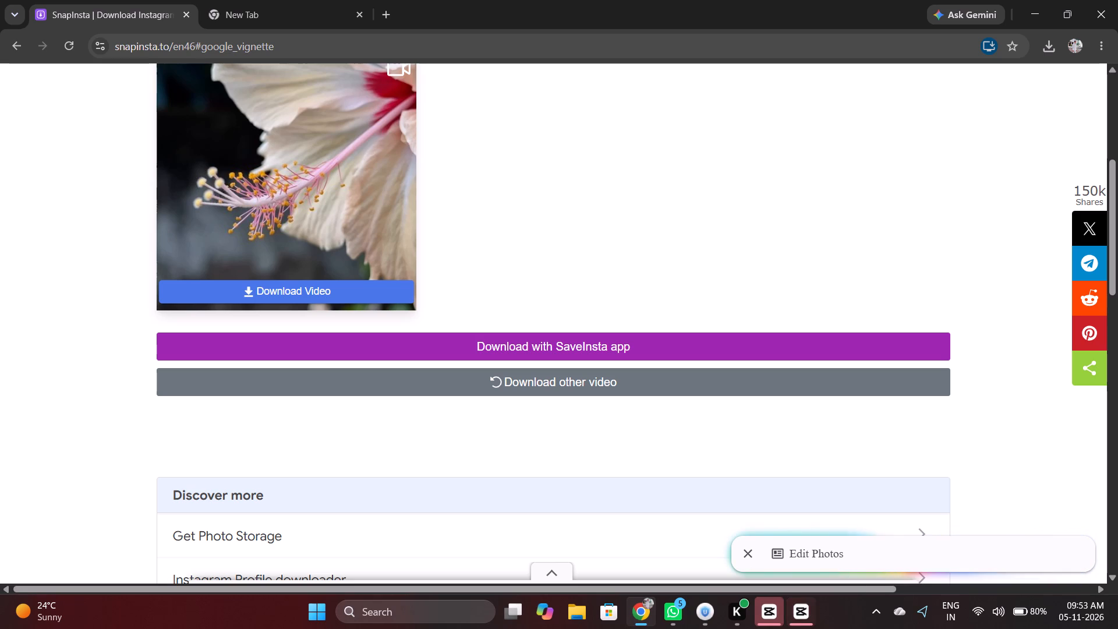
click(1020, 10)
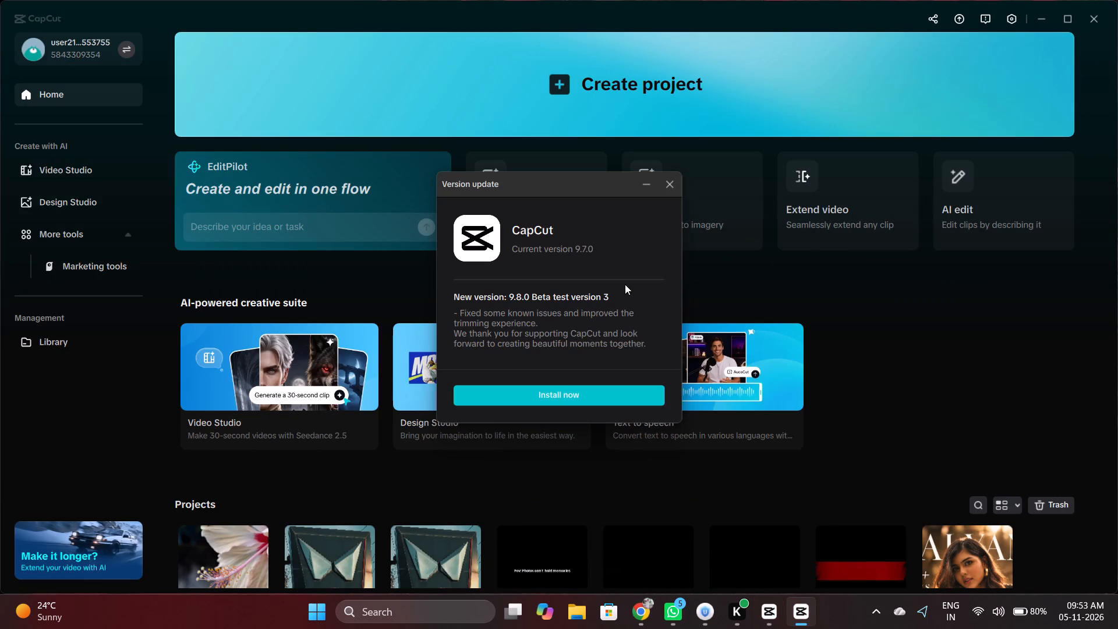
Install the CapCut 9.8.0 Beta test version 3 update, dismissing the CapCut Pro trial offer.
click(595, 395)
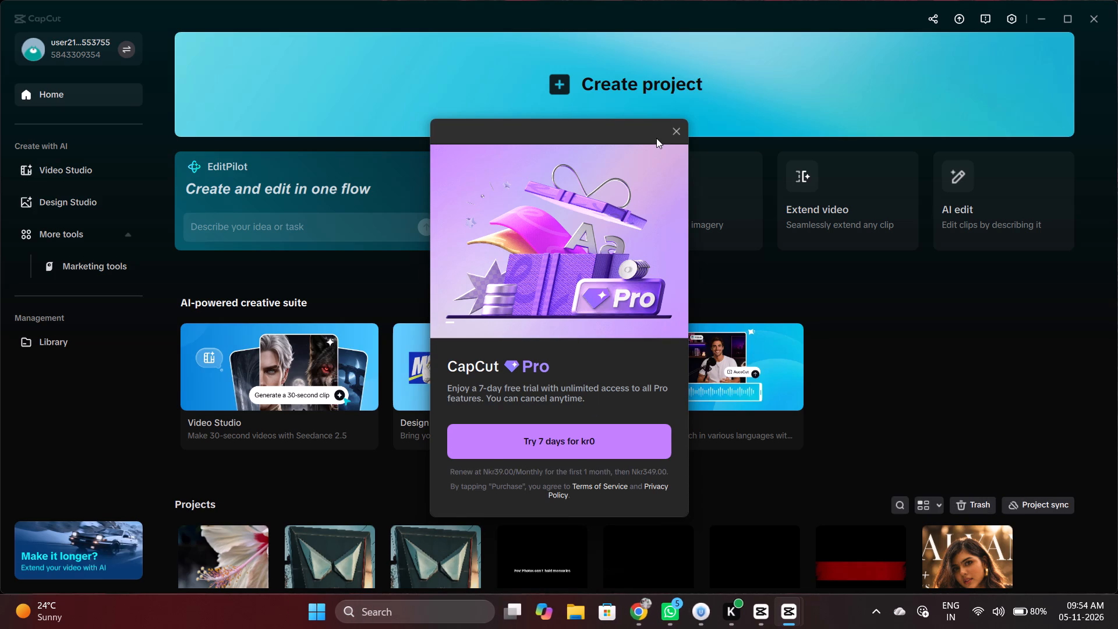
click(671, 131)
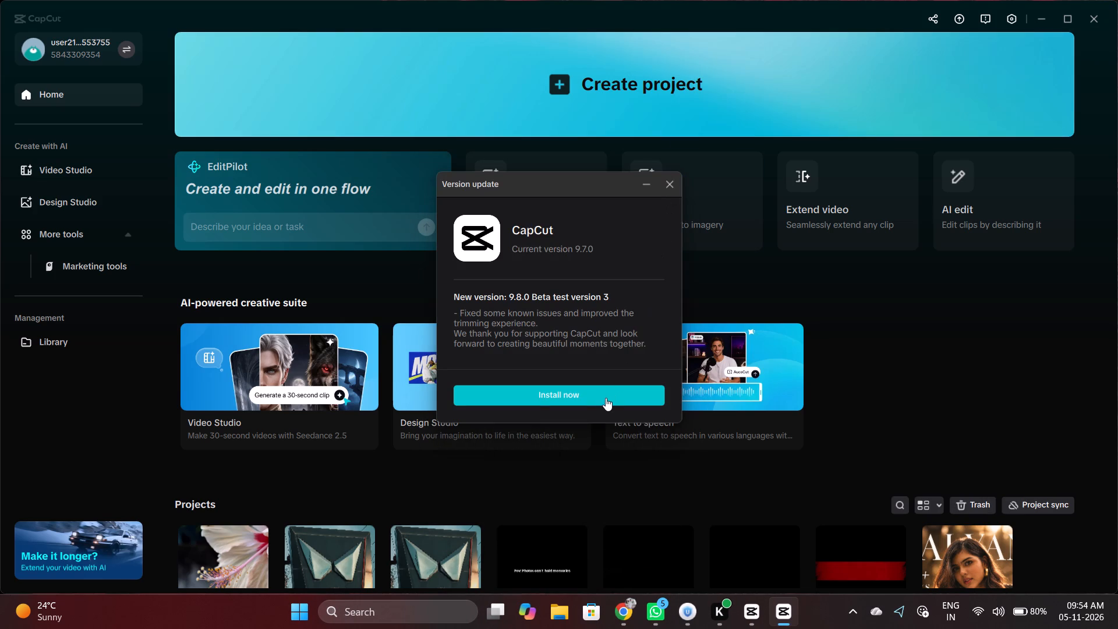
click(606, 398)
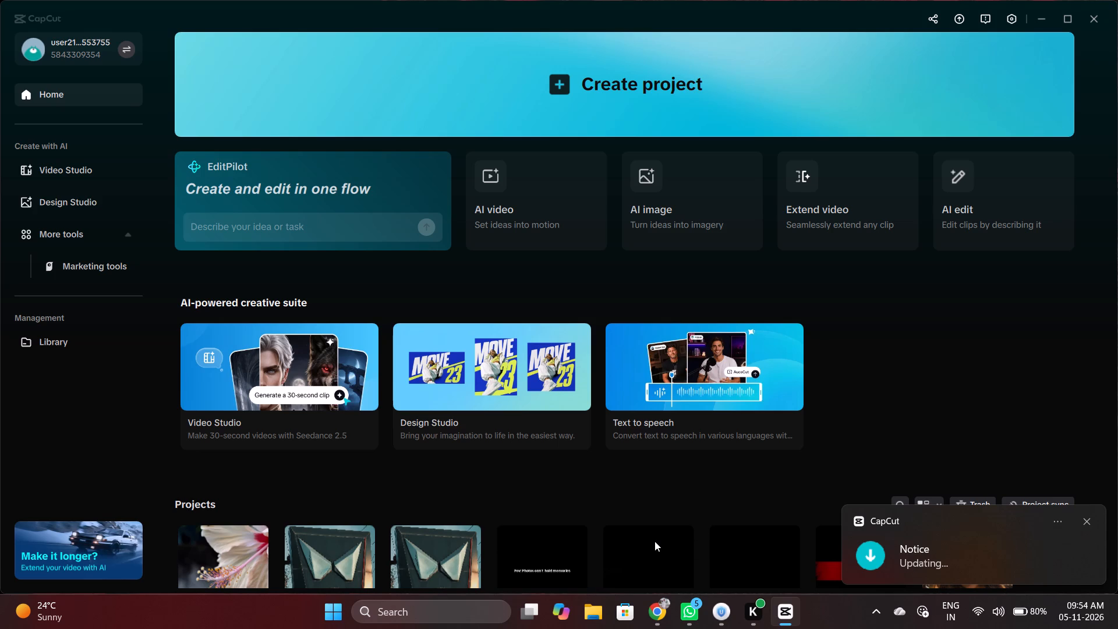
Sign out of the current CapCut account.
click(126, 47)
click(51, 110)
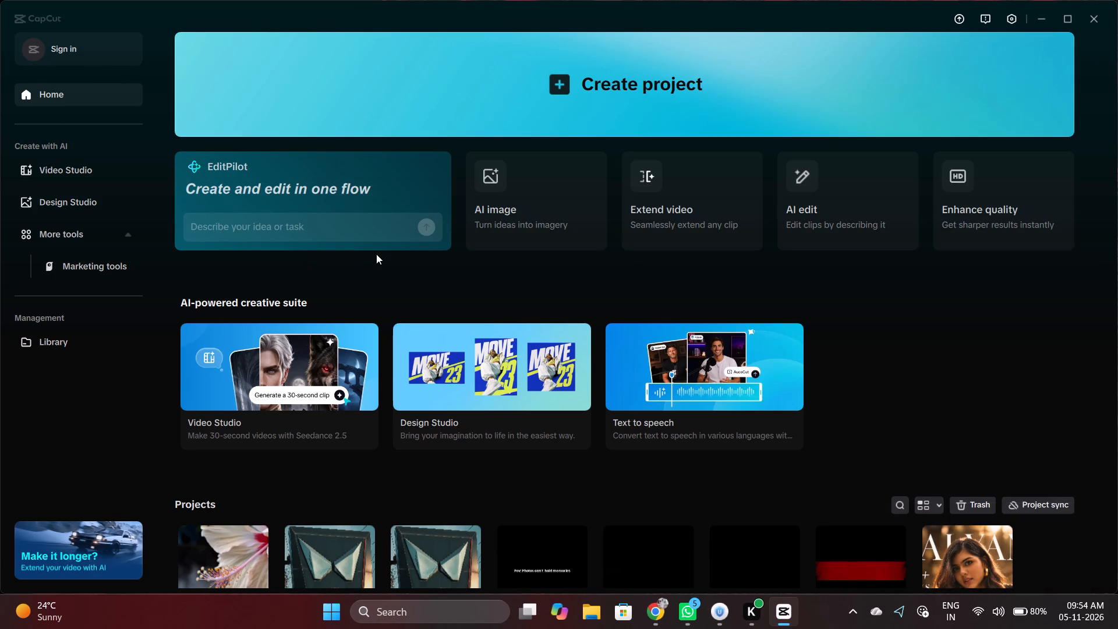
Open project 1105 from the Projects list on the home screen.
scroll(666, 281, down, 12)
scroll(351, 372, up, 13)
scroll(483, 354, down, 5)
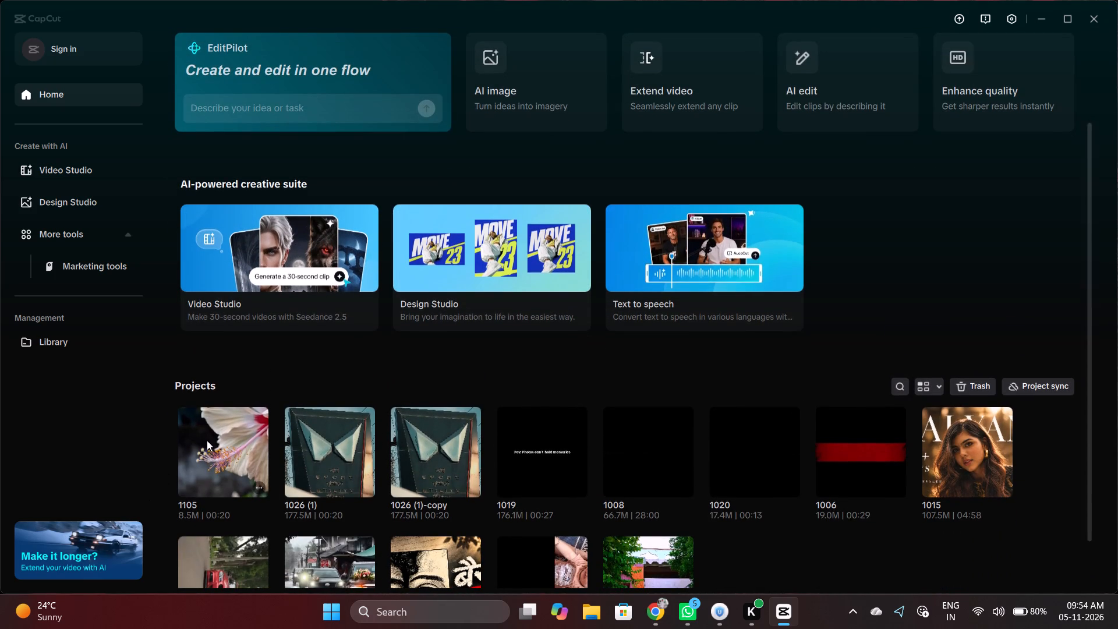
click(208, 439)
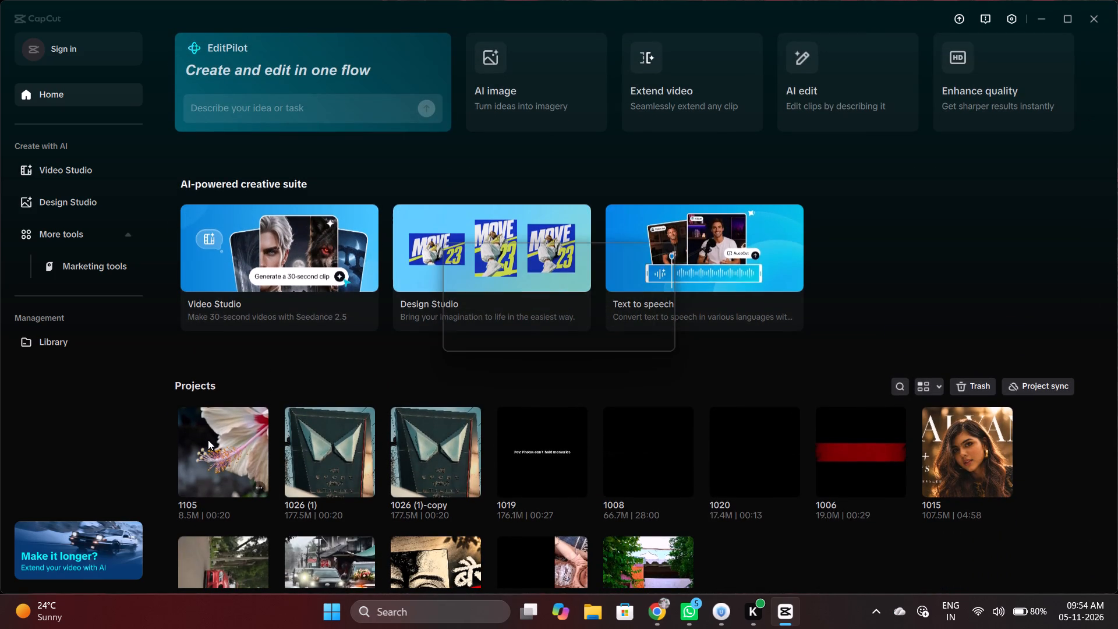
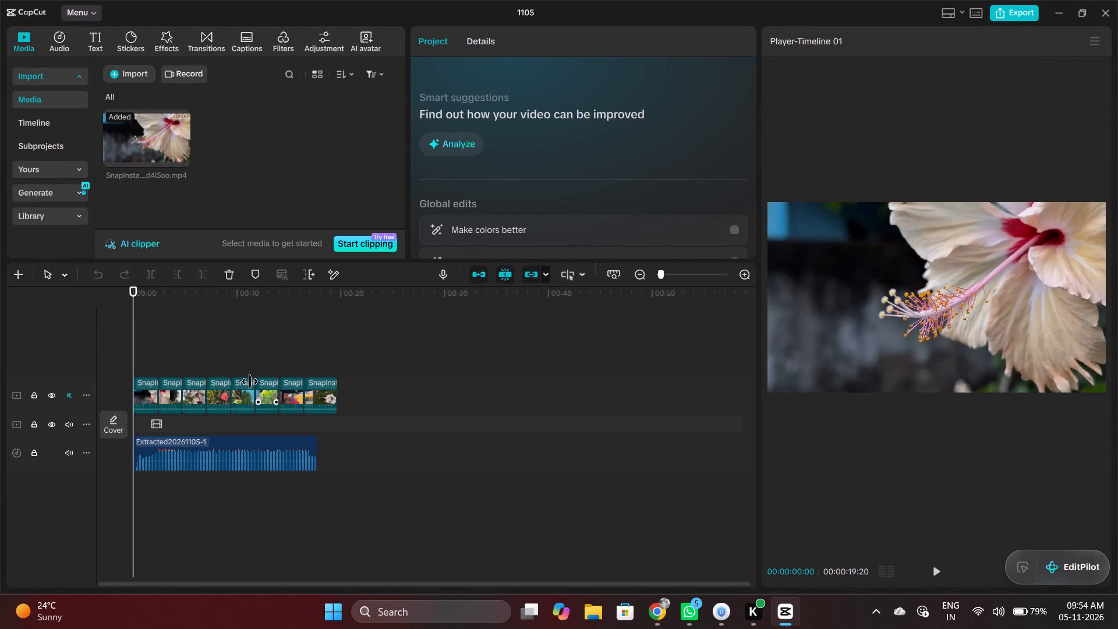
Play the project timeline from the start to preview the edited flower and nature clips.
ctrl+scroll(160, 388, up, 11)
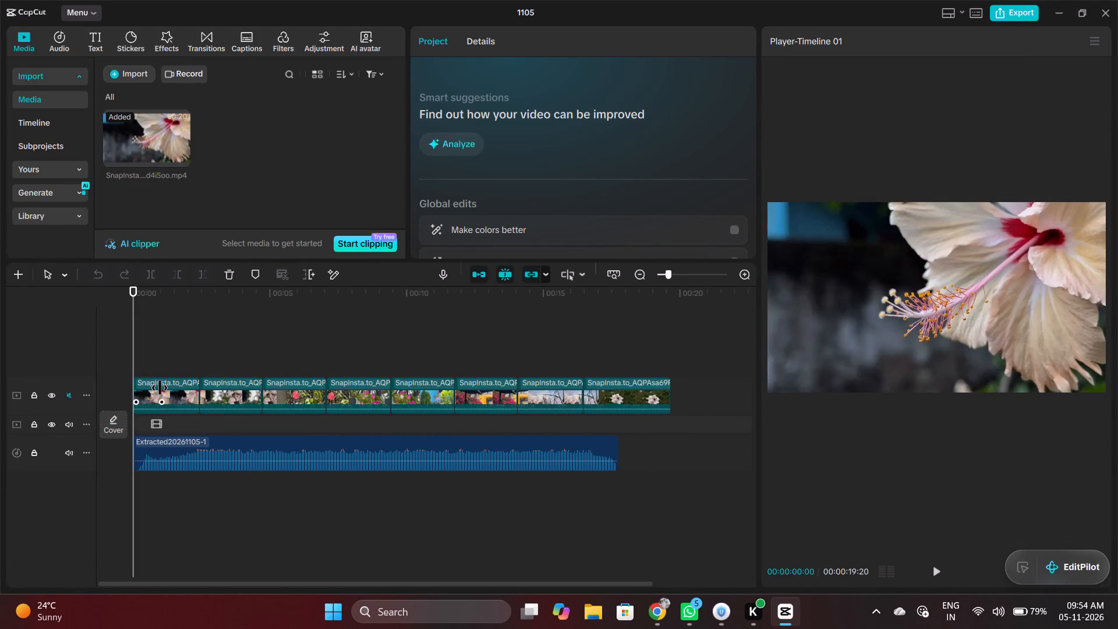
ctrl+scroll(160, 388, up, 1)
key(space)
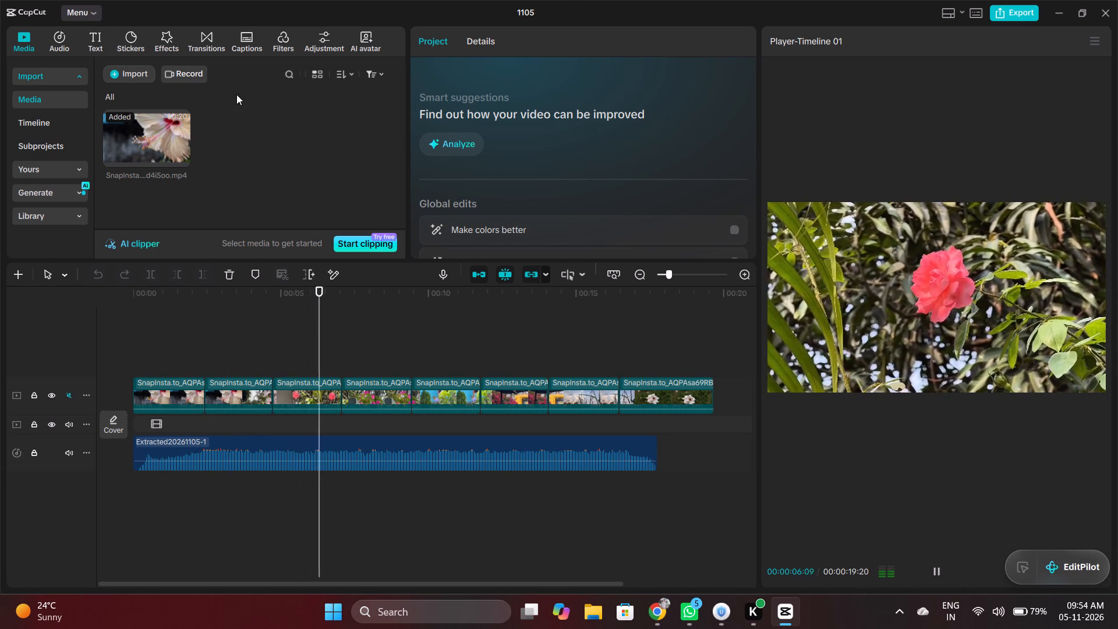
Generate auto captions with auto-detected spoken language, turning on Auto highlight keywords.
click(237, 47)
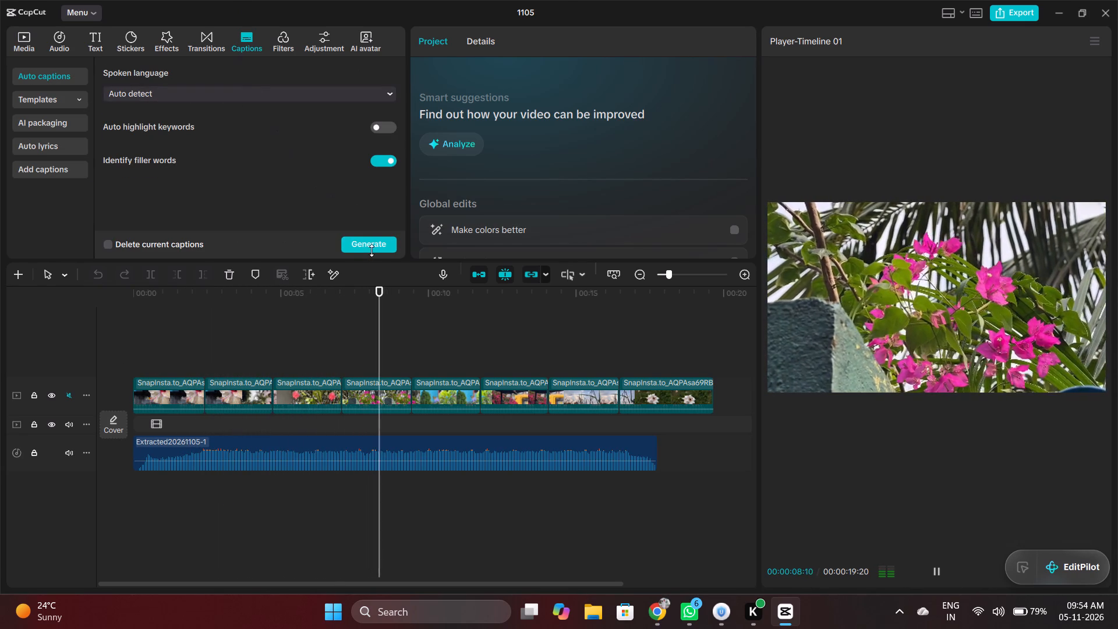
click(369, 238)
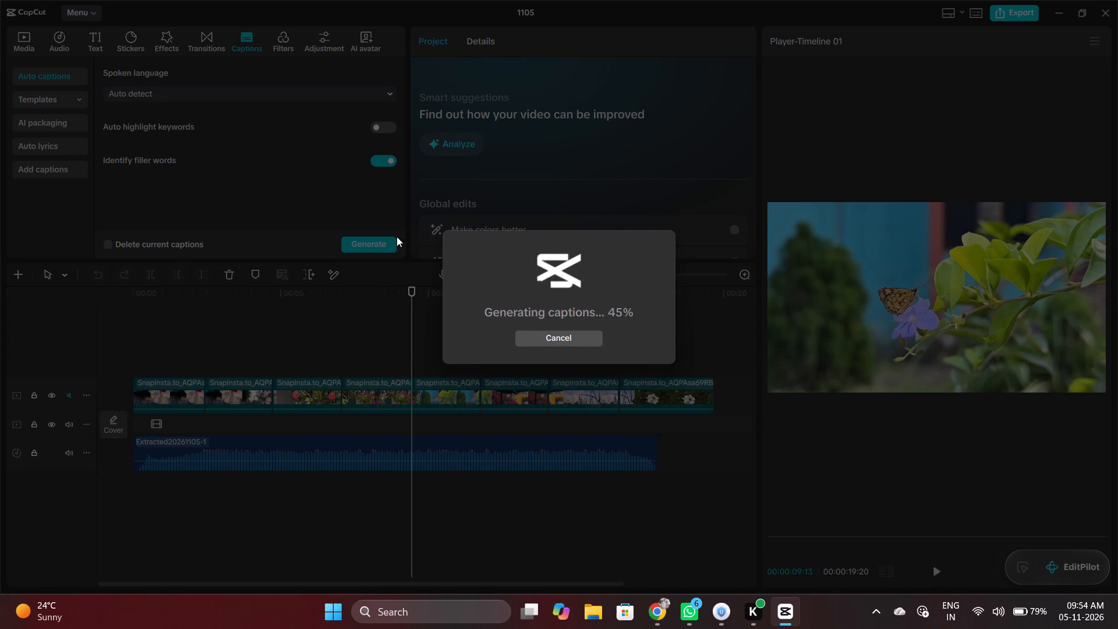
click(539, 340)
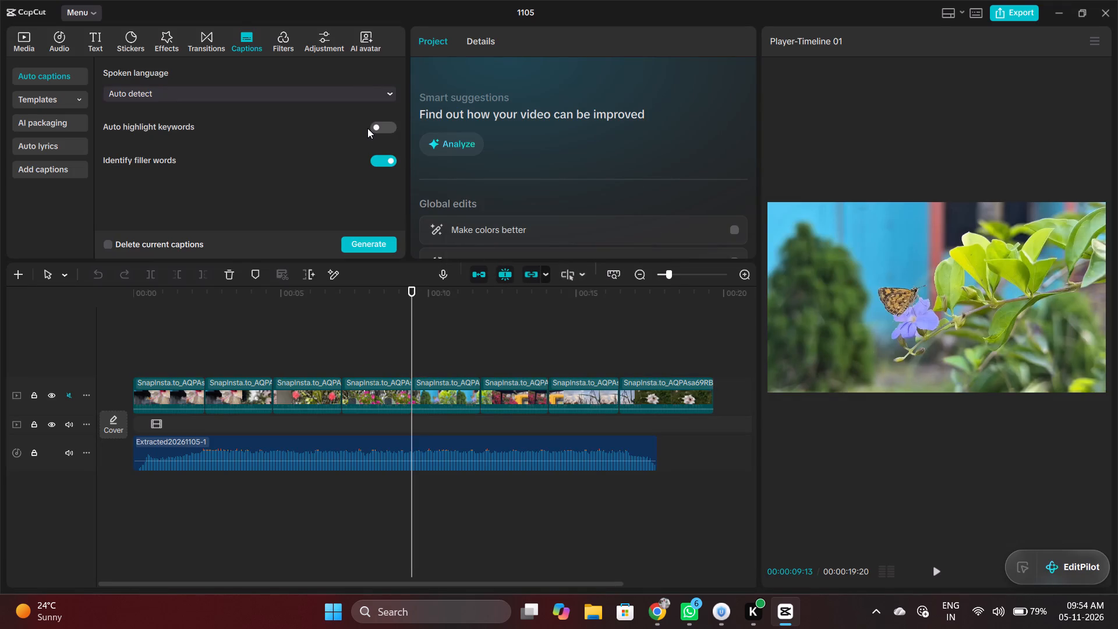
click(373, 128)
click(376, 242)
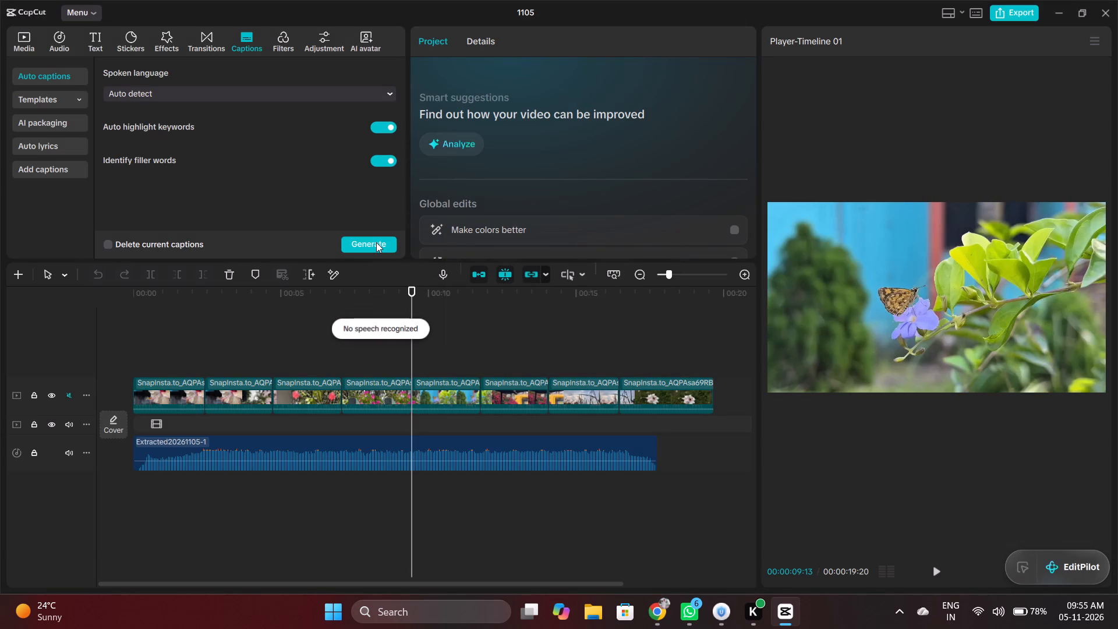
Scrub back and forth through the timeline to review the clips against the extracted audio.
click(398, 355)
drag(398, 355, 60, 421)
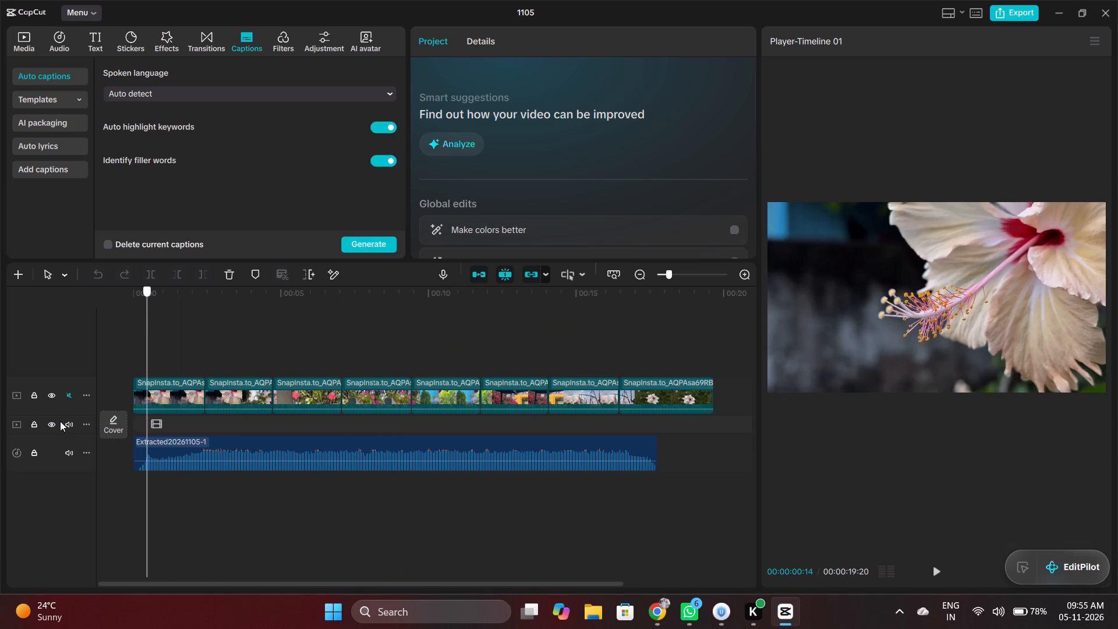
drag(60, 421, 261, 440)
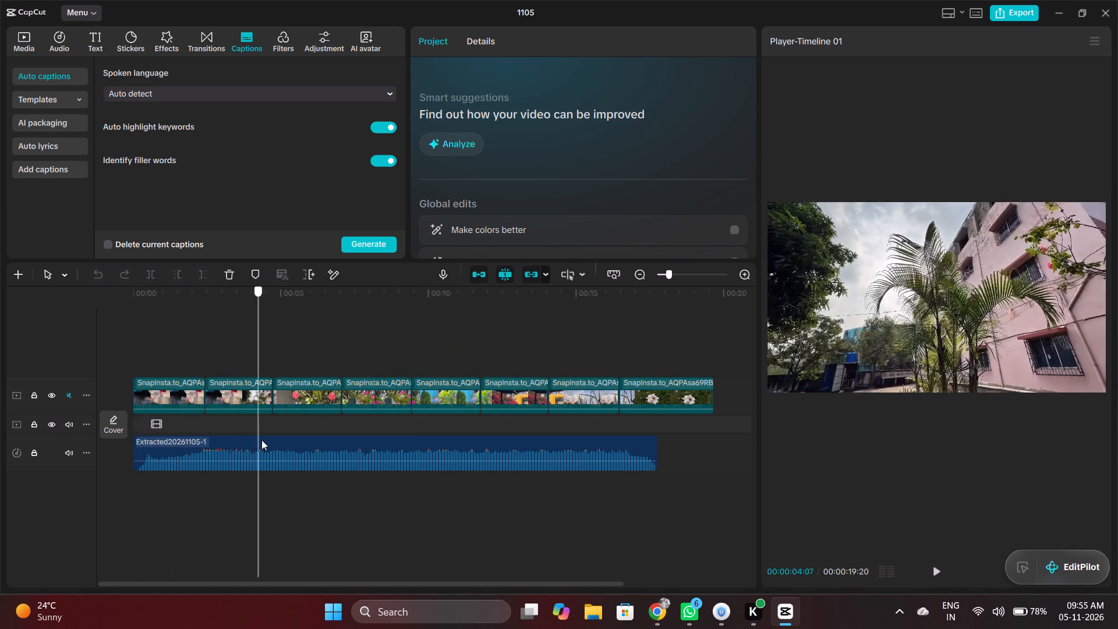
drag(261, 440, 609, 434)
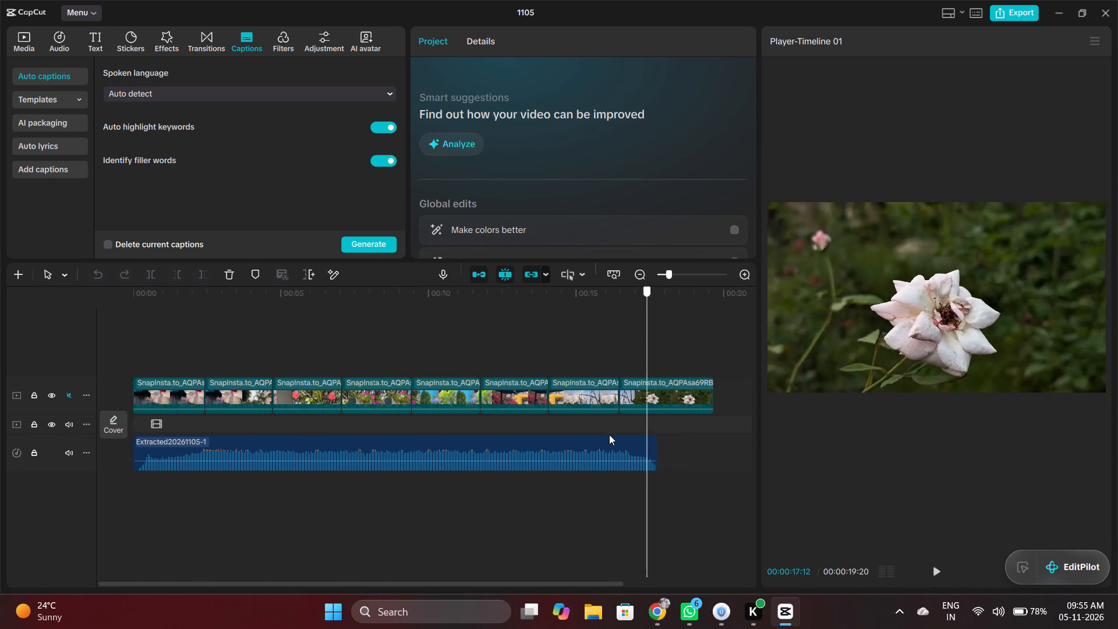
drag(609, 434, 592, 521)
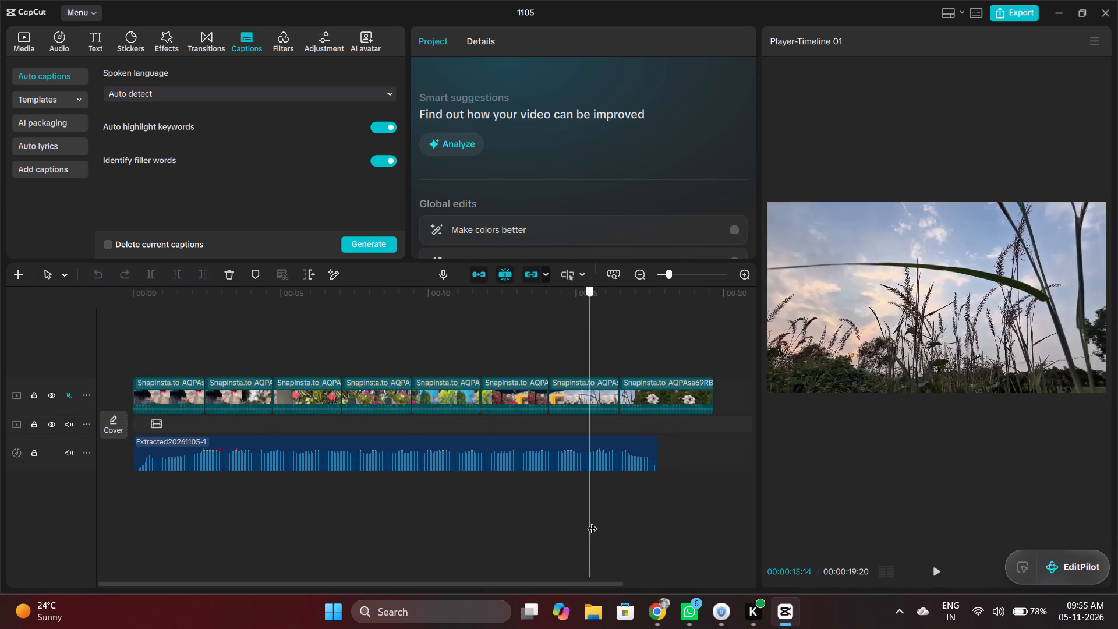
drag(592, 521, 118, 542)
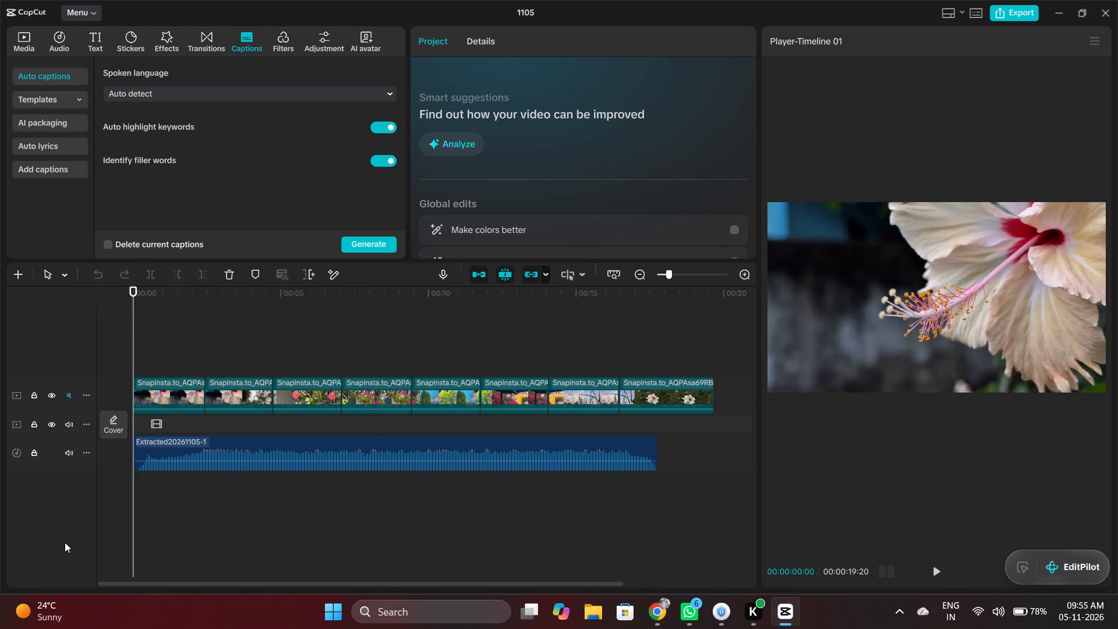
Play the timeline from the start to preview the nature clips with the extracted audio.
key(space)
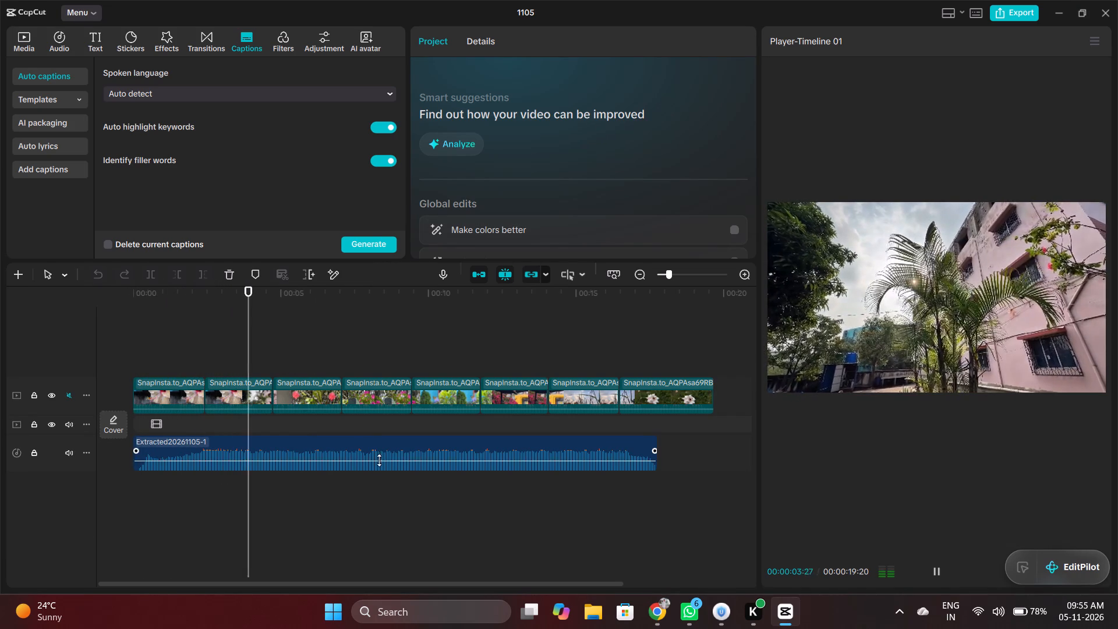
click(354, 345)
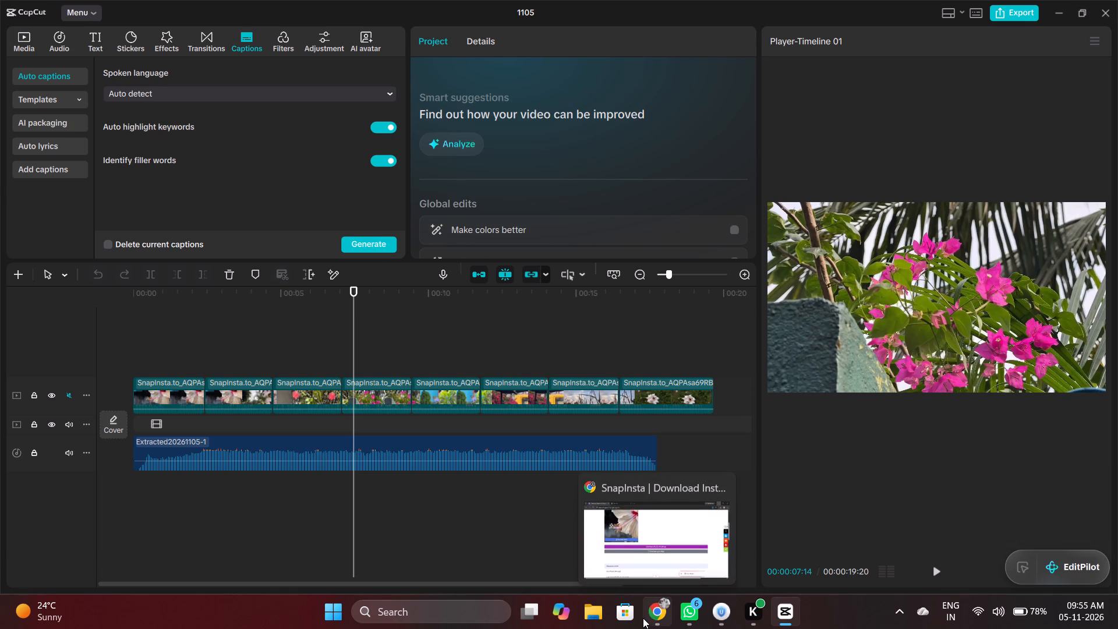
Find and launch the Instagram desktop app, dismissing the notification that covers it.
click(669, 613)
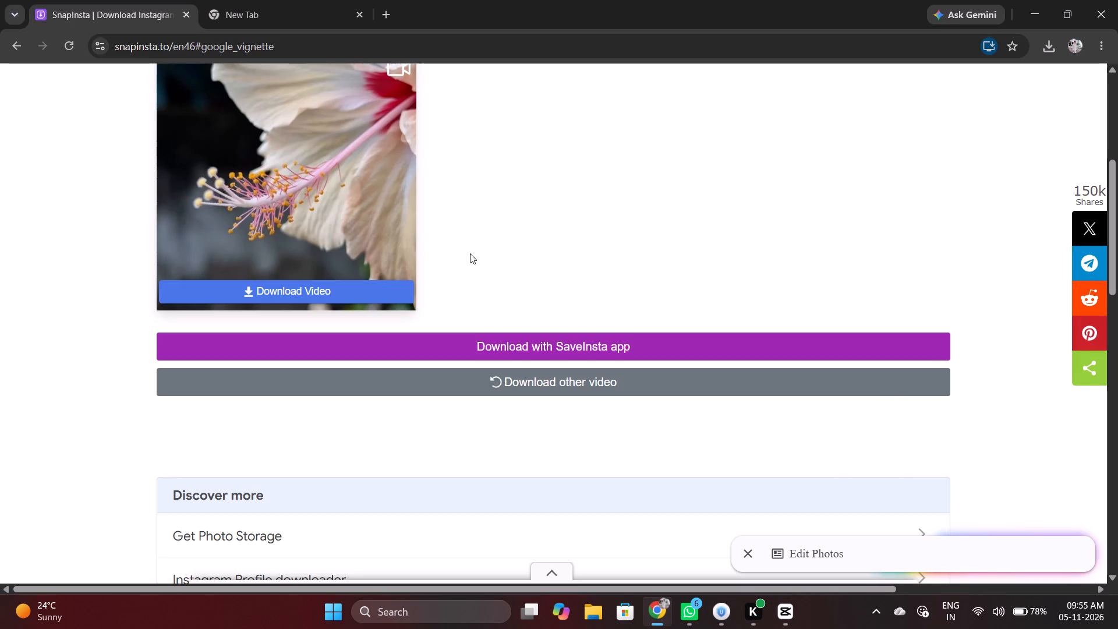
click(329, 612)
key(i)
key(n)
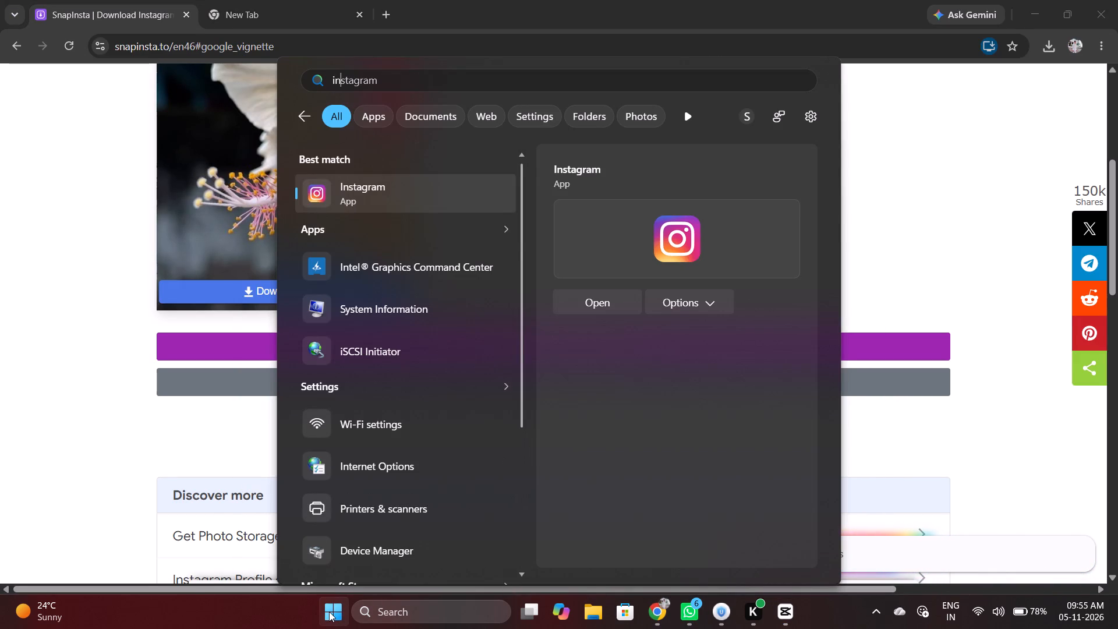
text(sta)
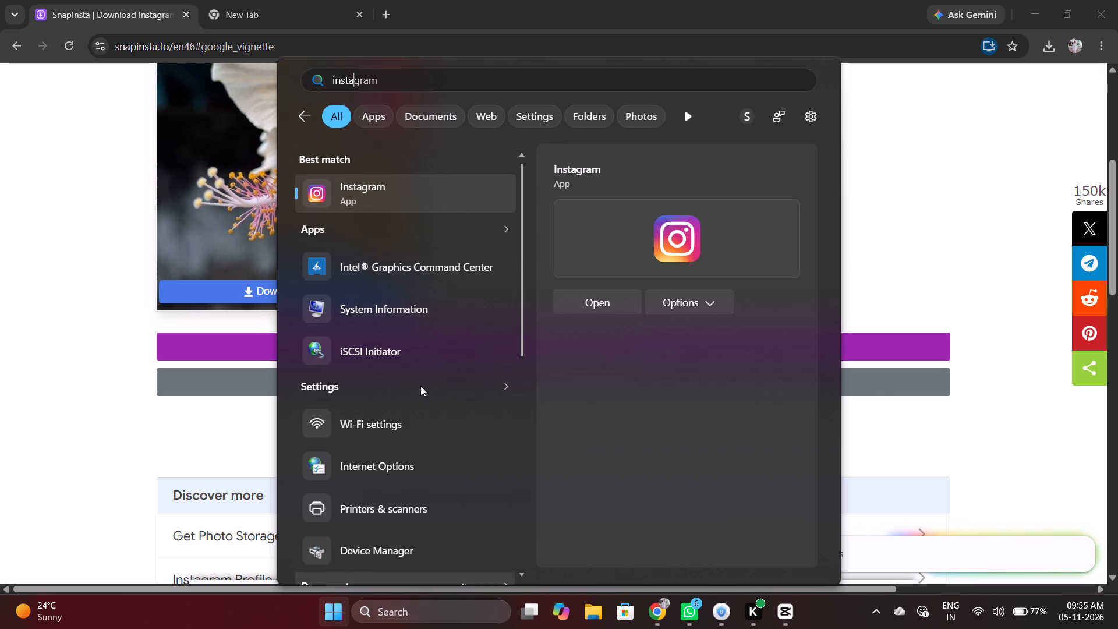
click(422, 192)
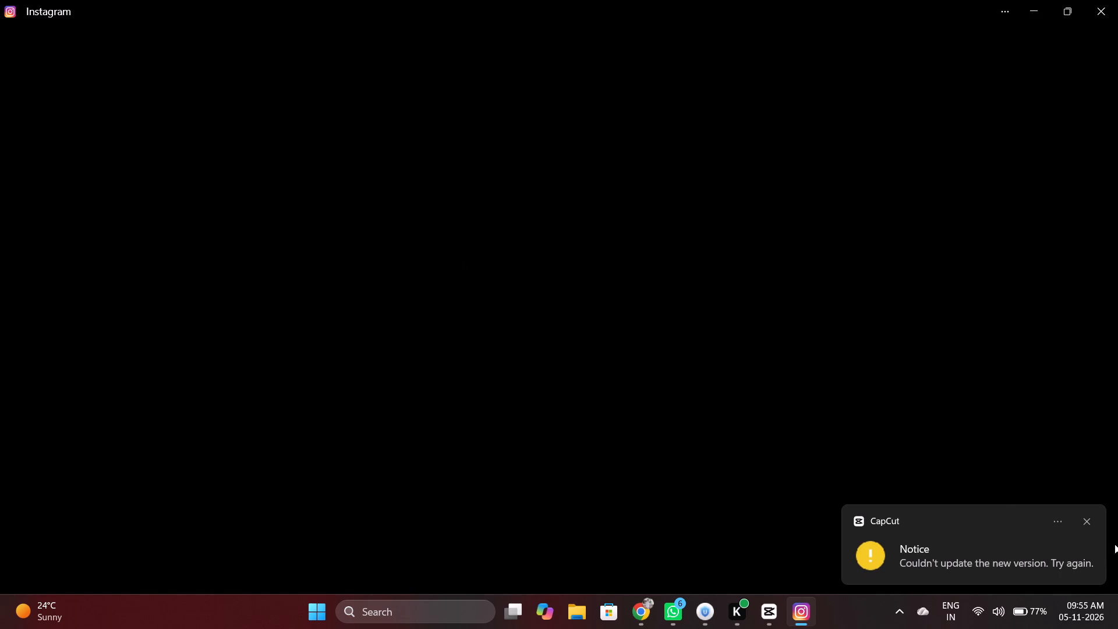
click(1084, 518)
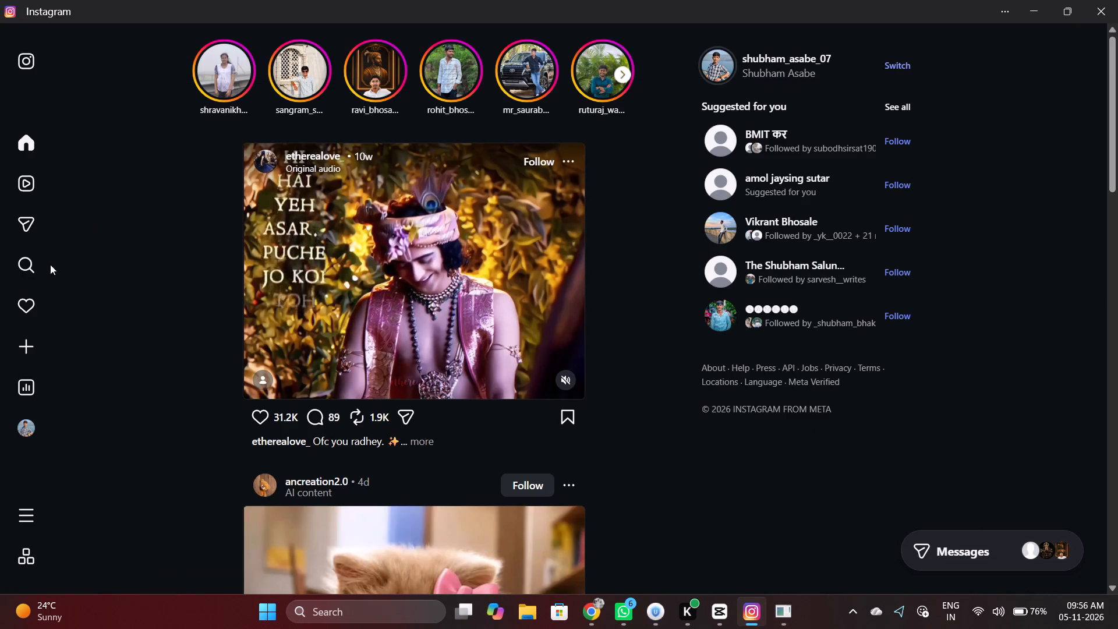
Clear all recent searches from the Instagram search history.
click(26, 272)
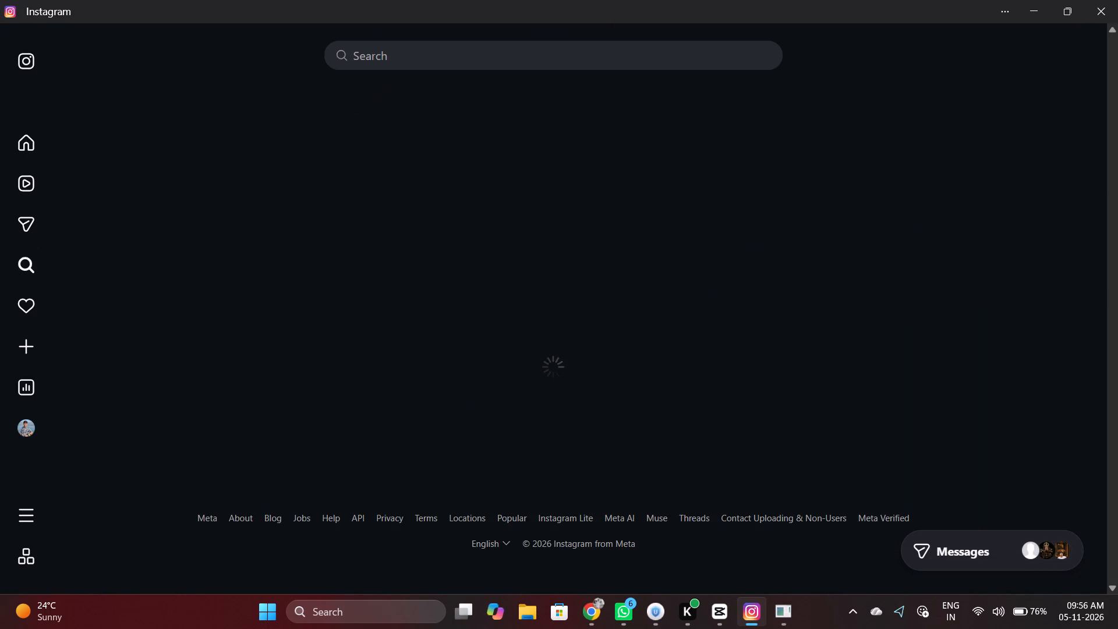
click(392, 65)
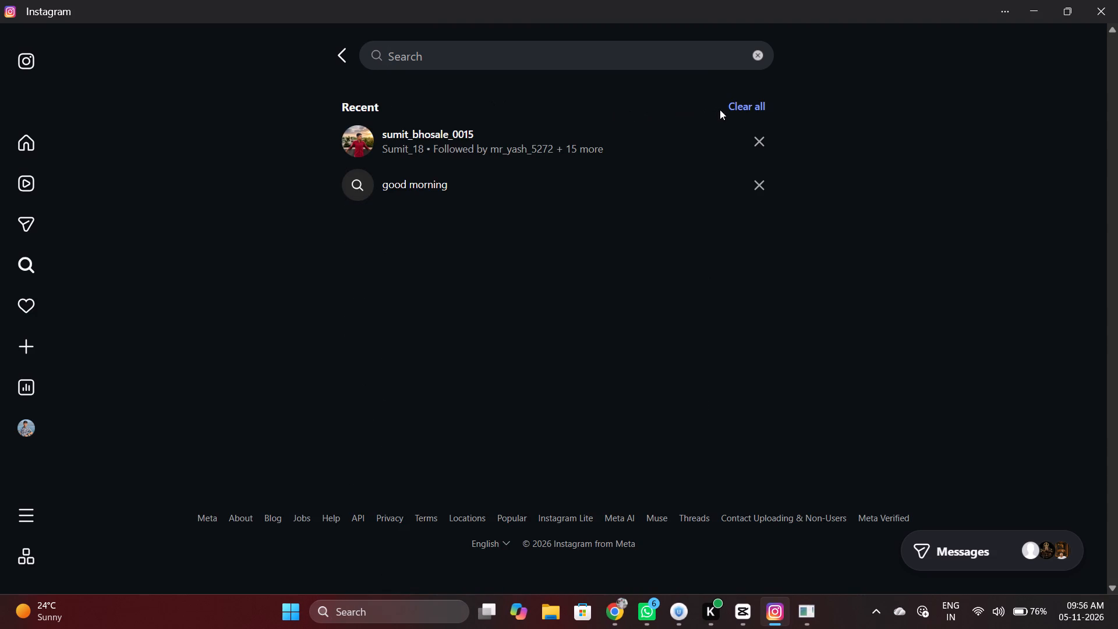
click(734, 111)
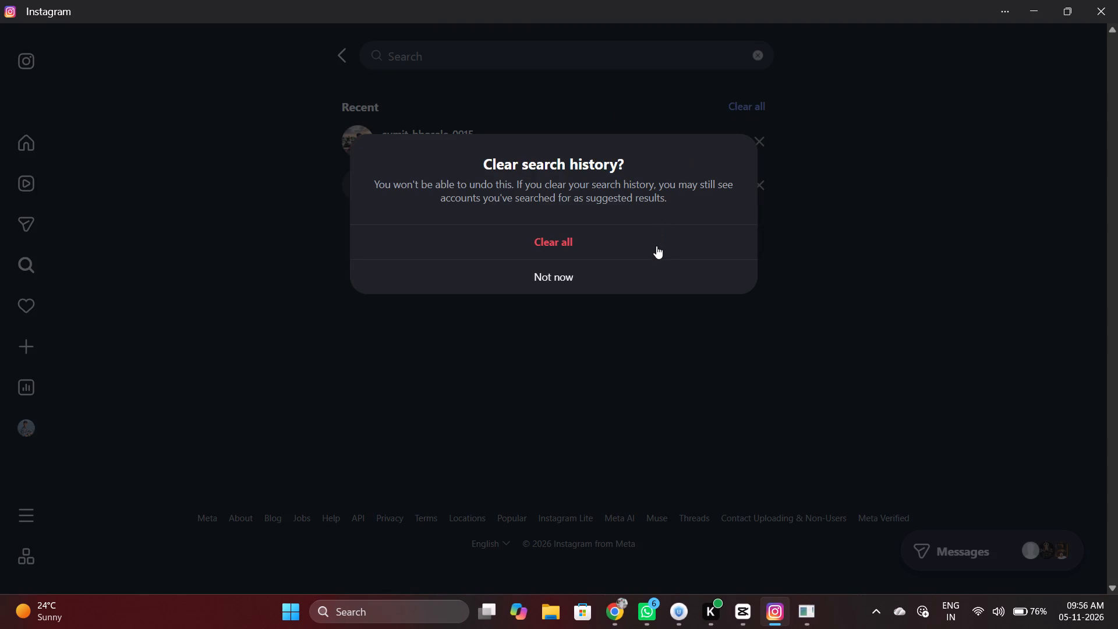
click(656, 246)
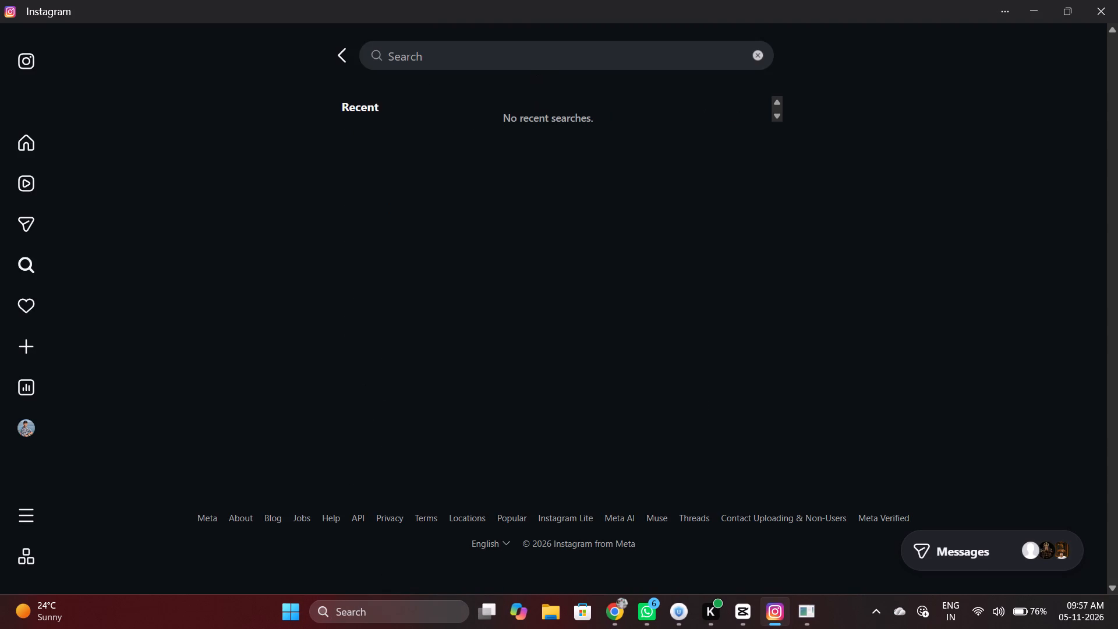
Search Instagram for "Nature edit reels" and open the nature__reels__edit profile.
click(532, 55)
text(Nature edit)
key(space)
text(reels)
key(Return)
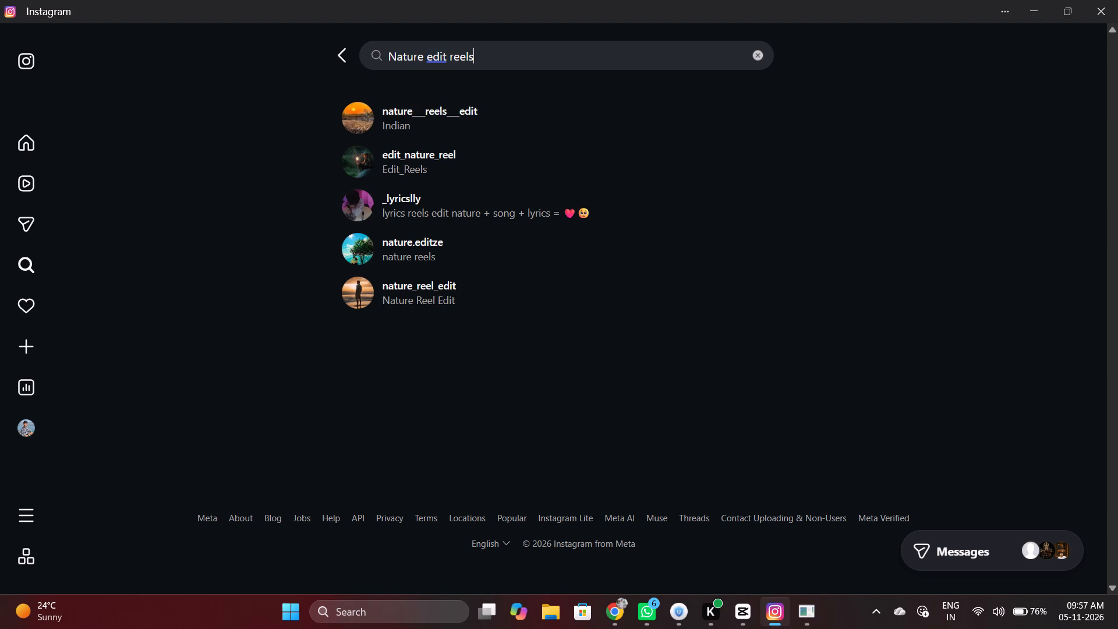
click(458, 101)
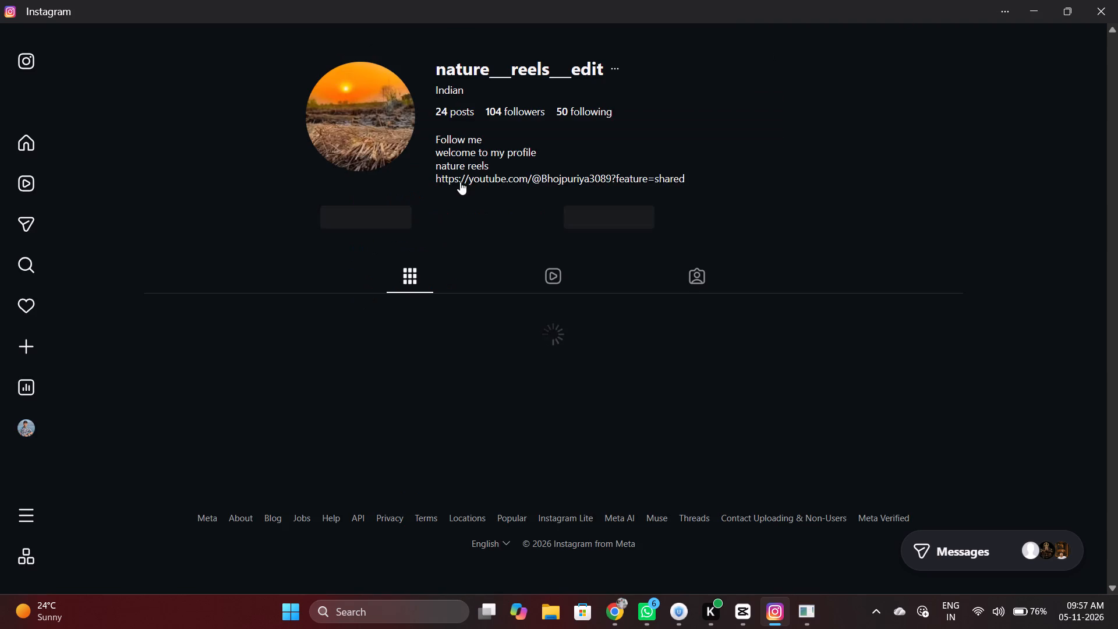
Examine the nature__reels__edit profile's reels and tagged posts for suitable nature footage.
click(507, 274)
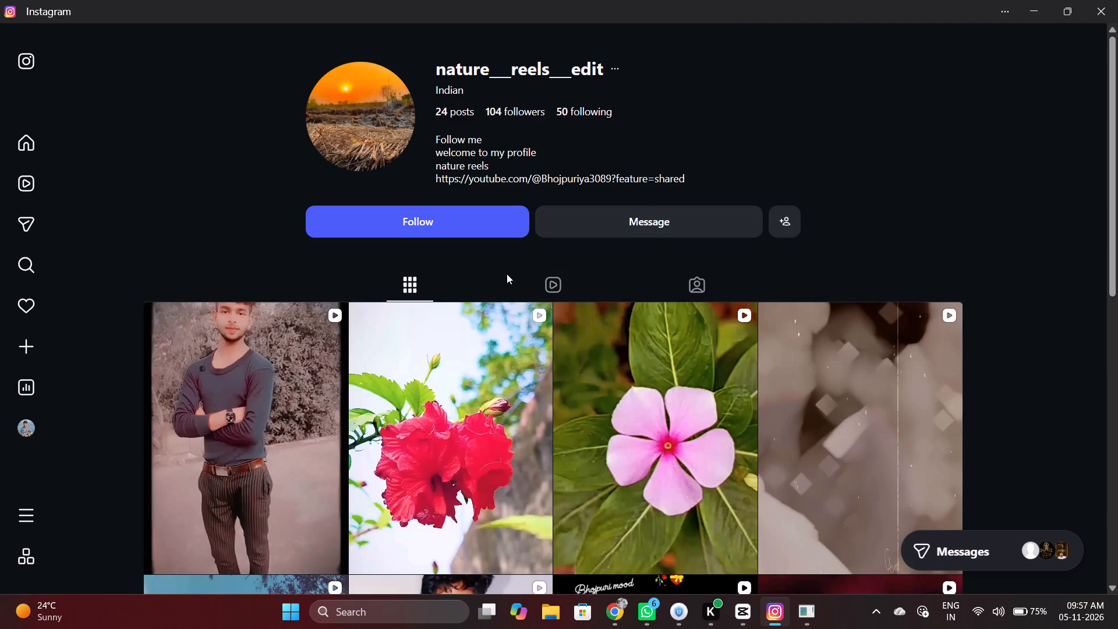
click(547, 282)
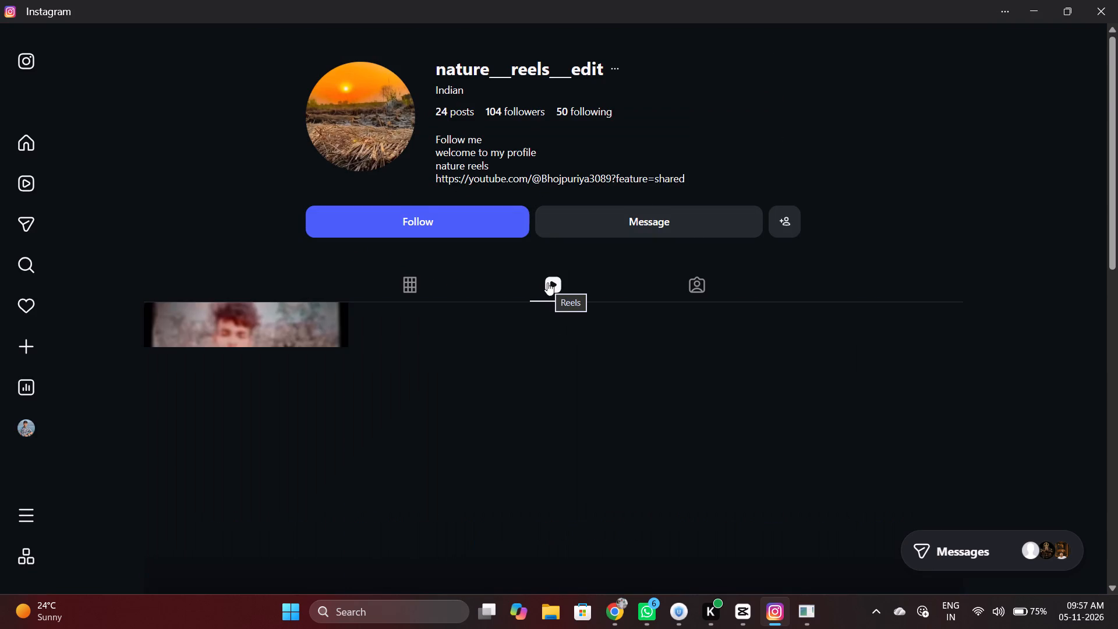
scroll(547, 282, down, 4)
scroll(547, 282, up, 3)
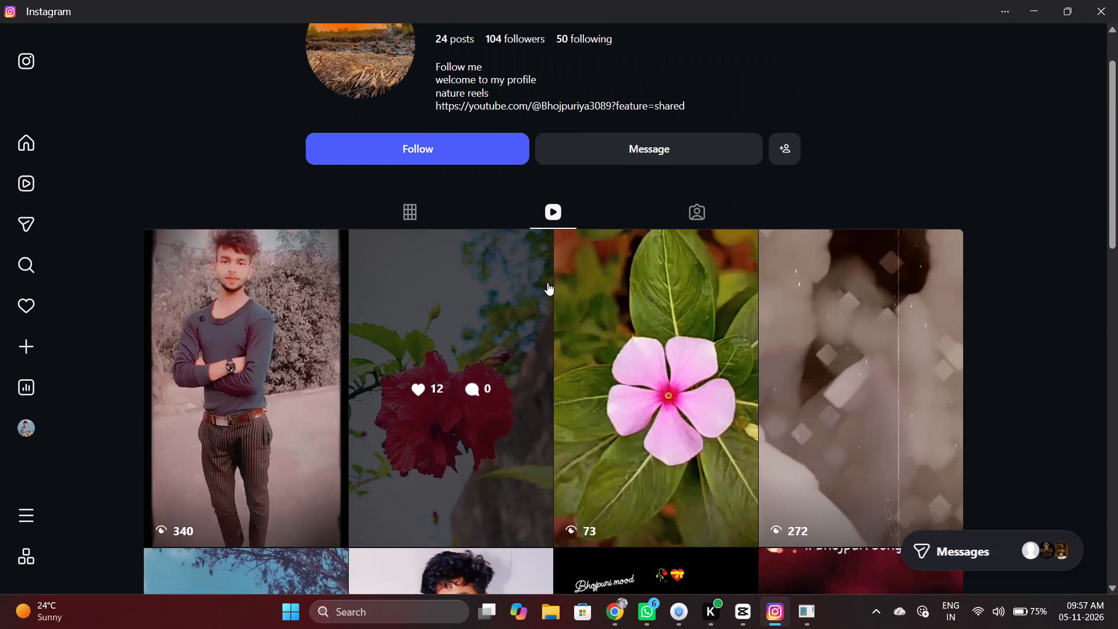
key(BackSpace)
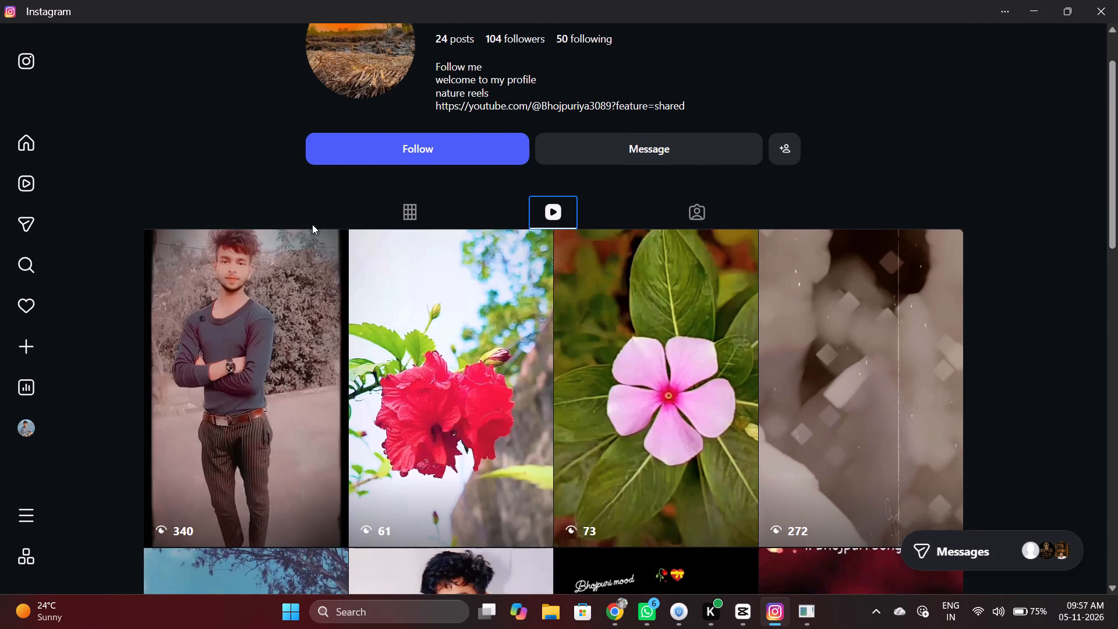
scroll(344, 224, up, 3)
scroll(484, 140, up, 4)
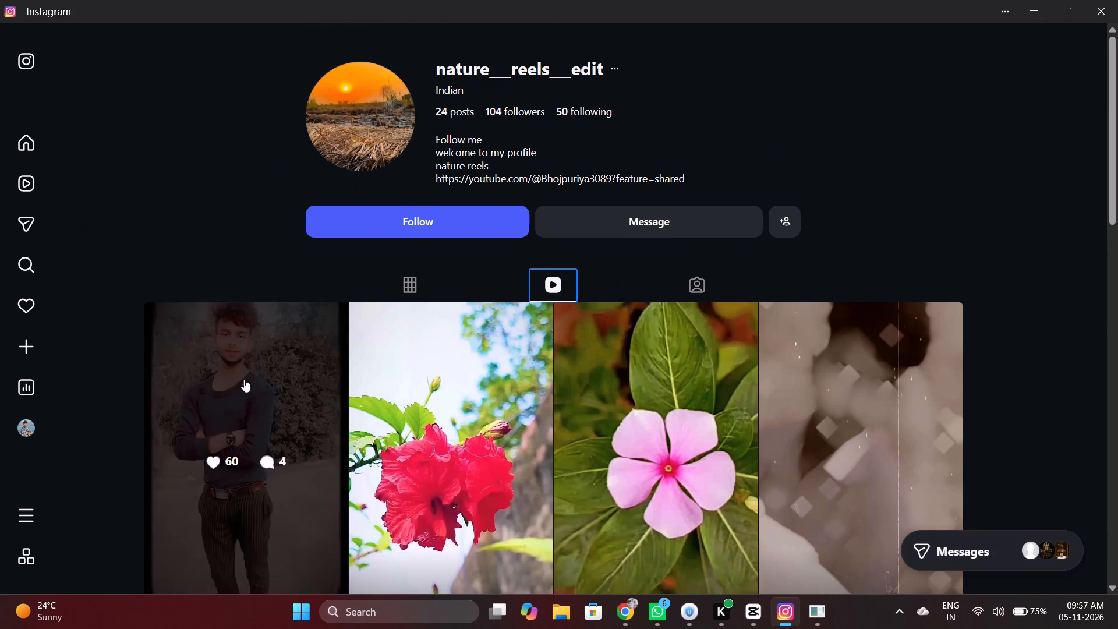
scroll(754, 247, down, 10)
scroll(754, 247, up, 8)
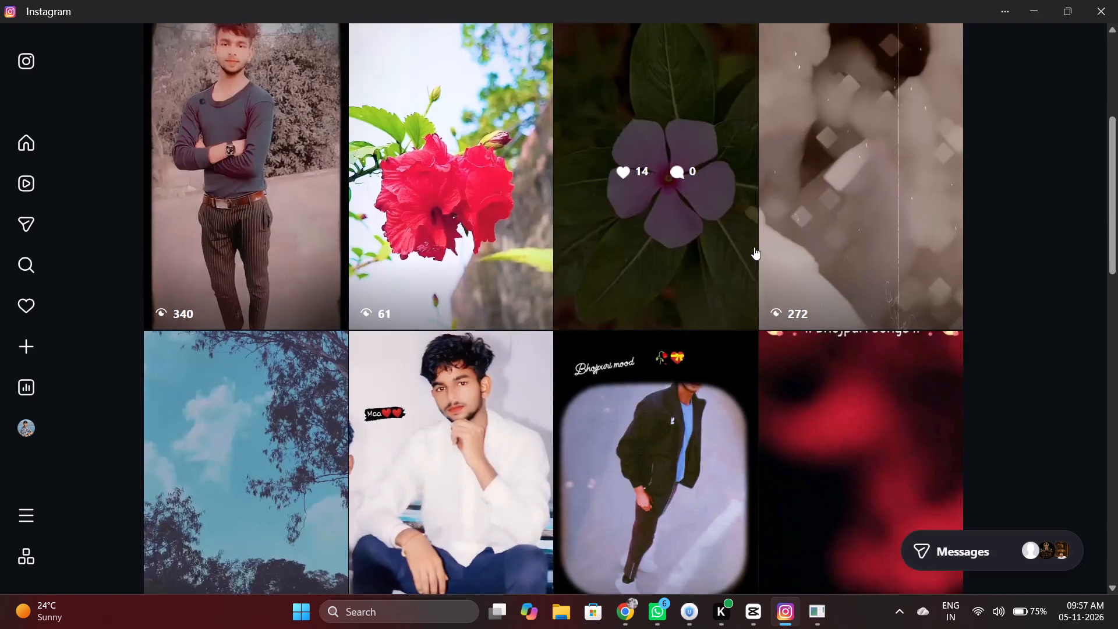
scroll(754, 247, up, 10)
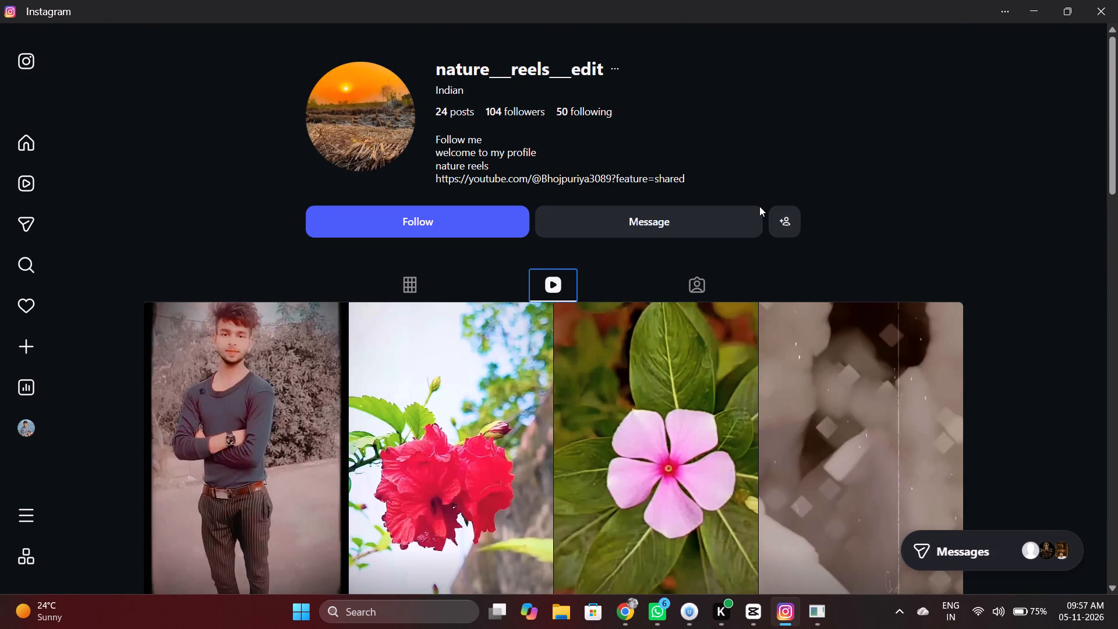
click(690, 289)
click(384, 274)
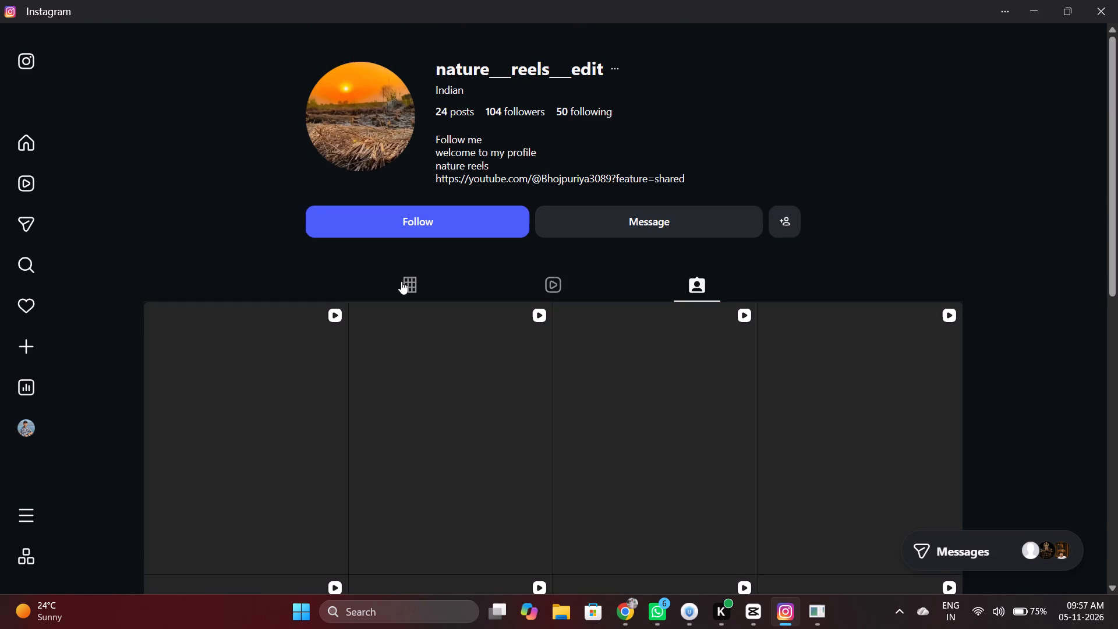
Search Instagram for "nature" and open the nature.clicks.in profile.
click(57, 263)
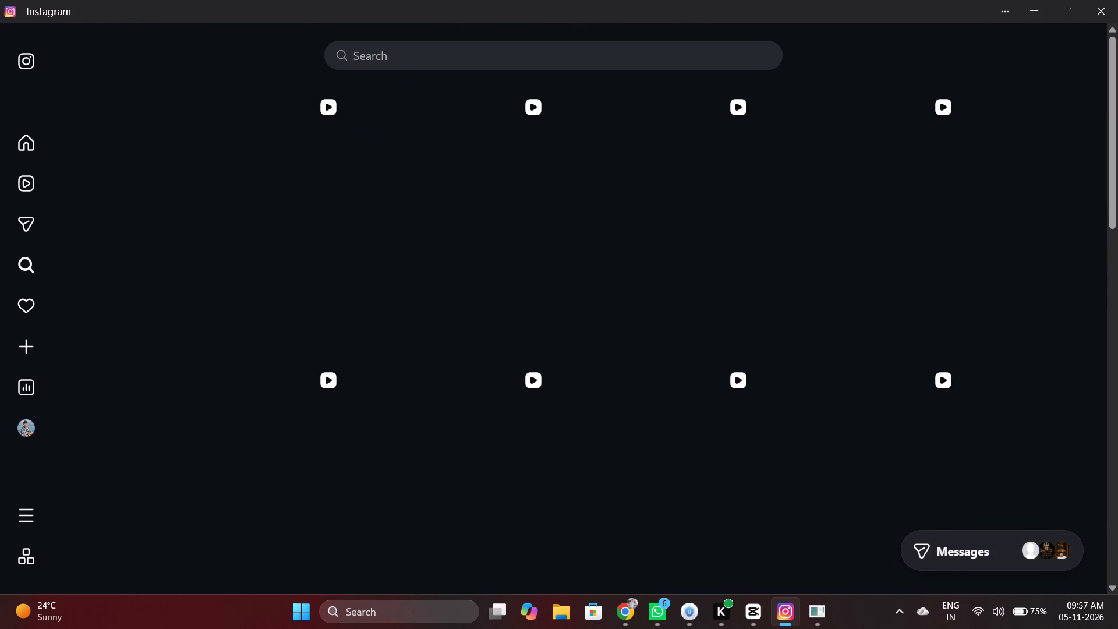
click(406, 67)
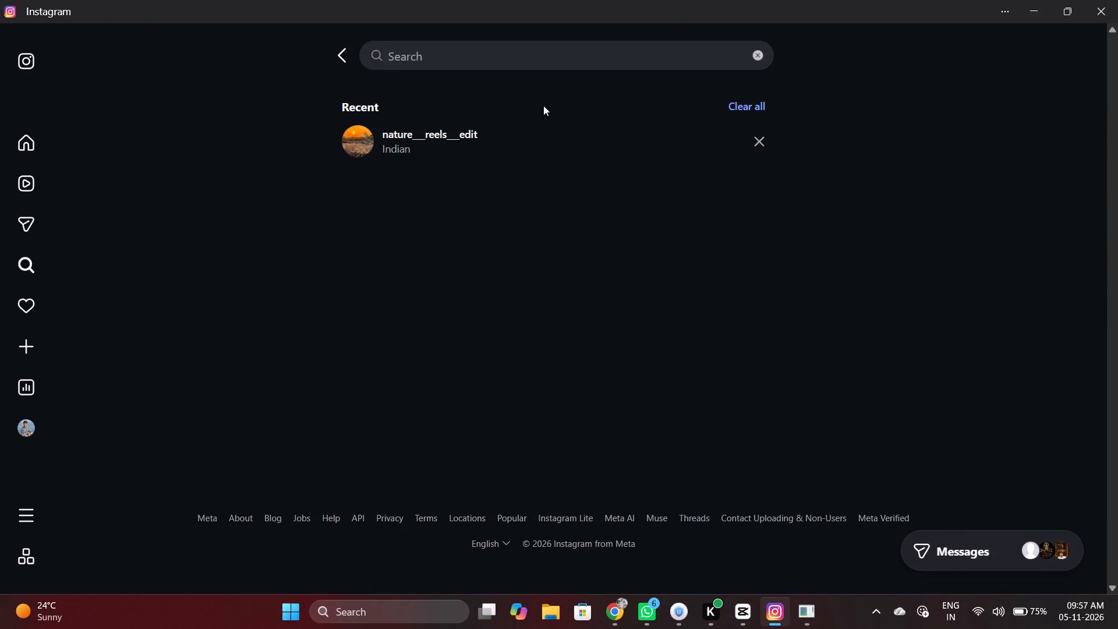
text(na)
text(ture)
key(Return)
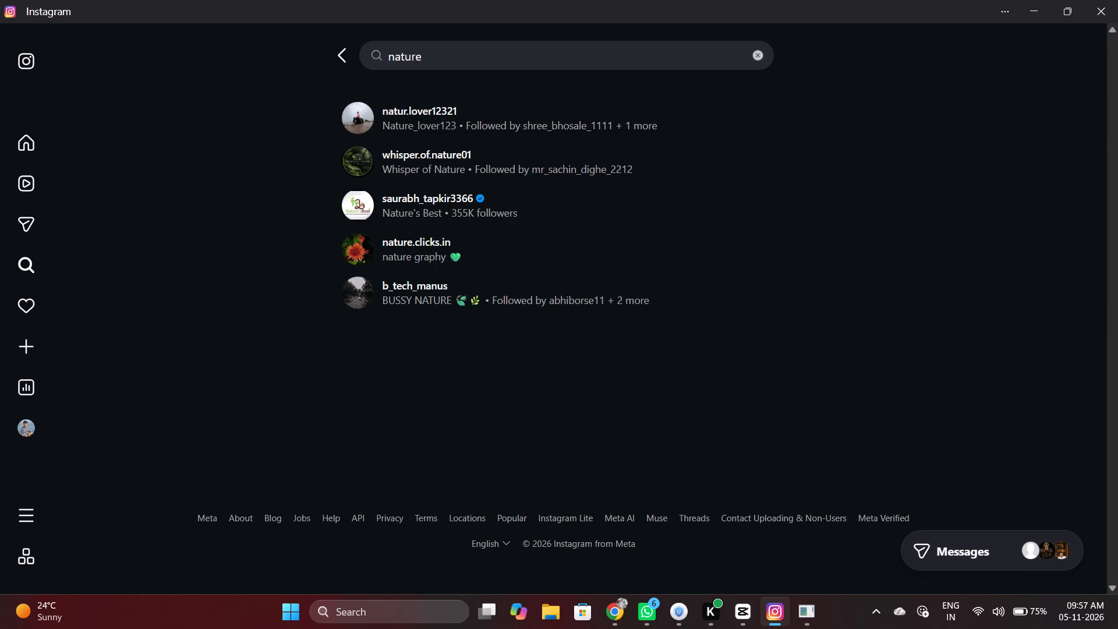
click(436, 243)
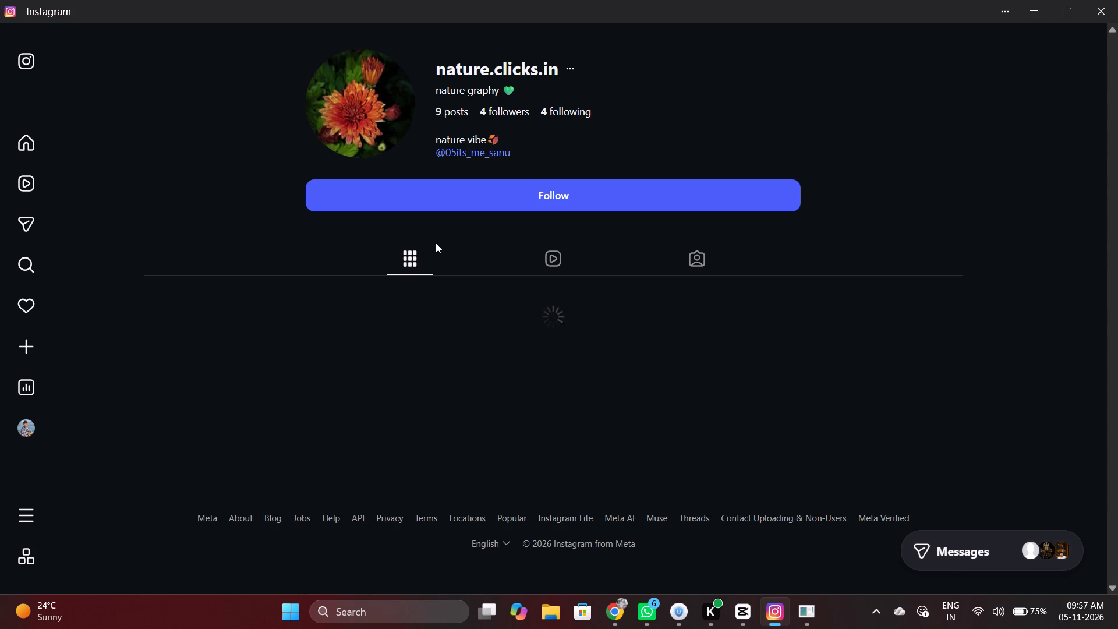
Look through the nature.clicks.in posts one after another, starting from the pink flower cluster photo.
scroll(560, 243, down, 4)
scroll(547, 256, up, 3)
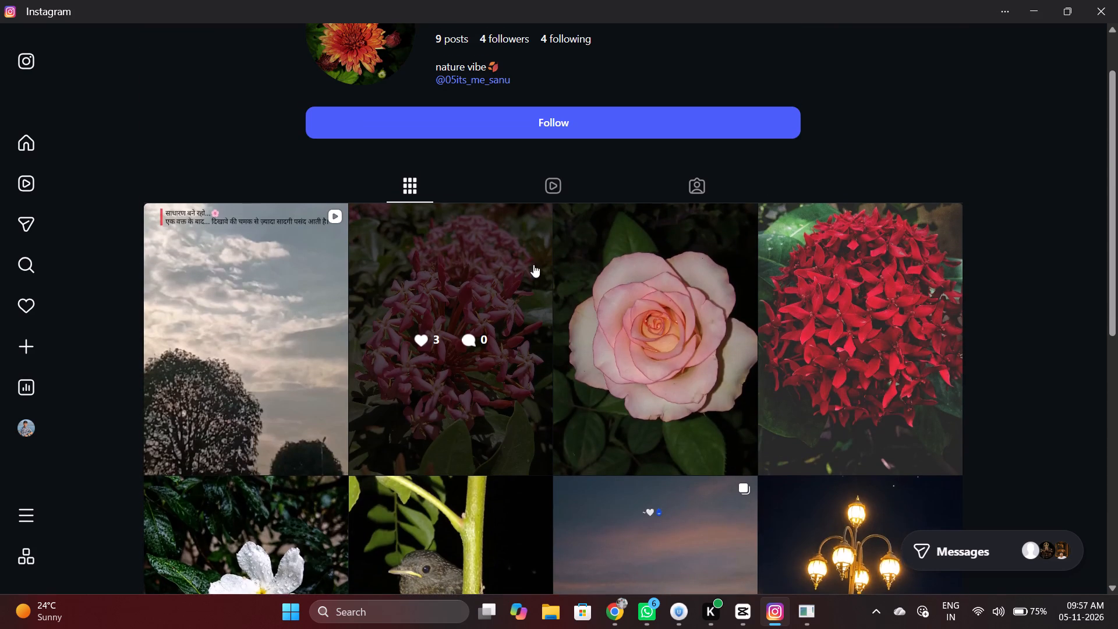
click(464, 305)
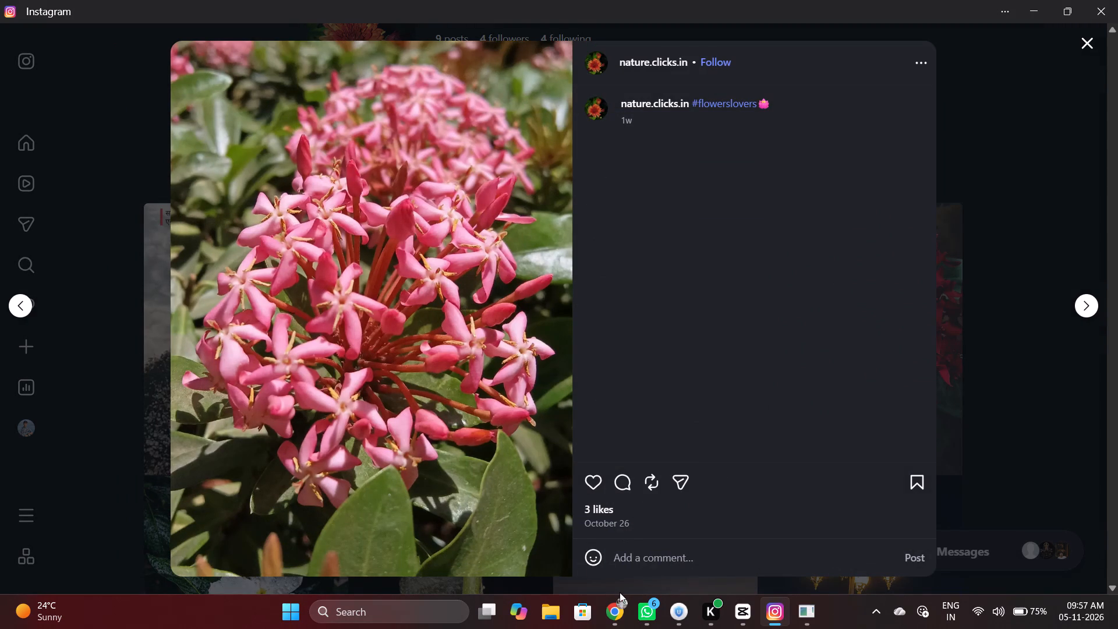
scroll(477, 423, down, 4)
scroll(477, 423, up, 5)
click(1093, 301)
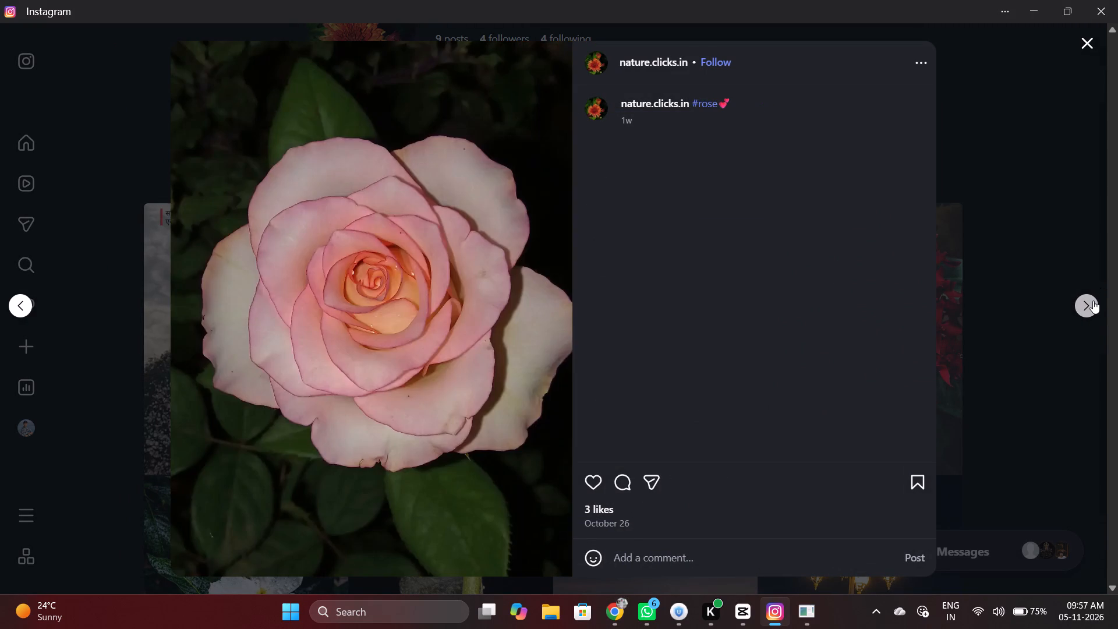
triple_click(1093, 301)
click(1093, 301)
click(1093, 301)
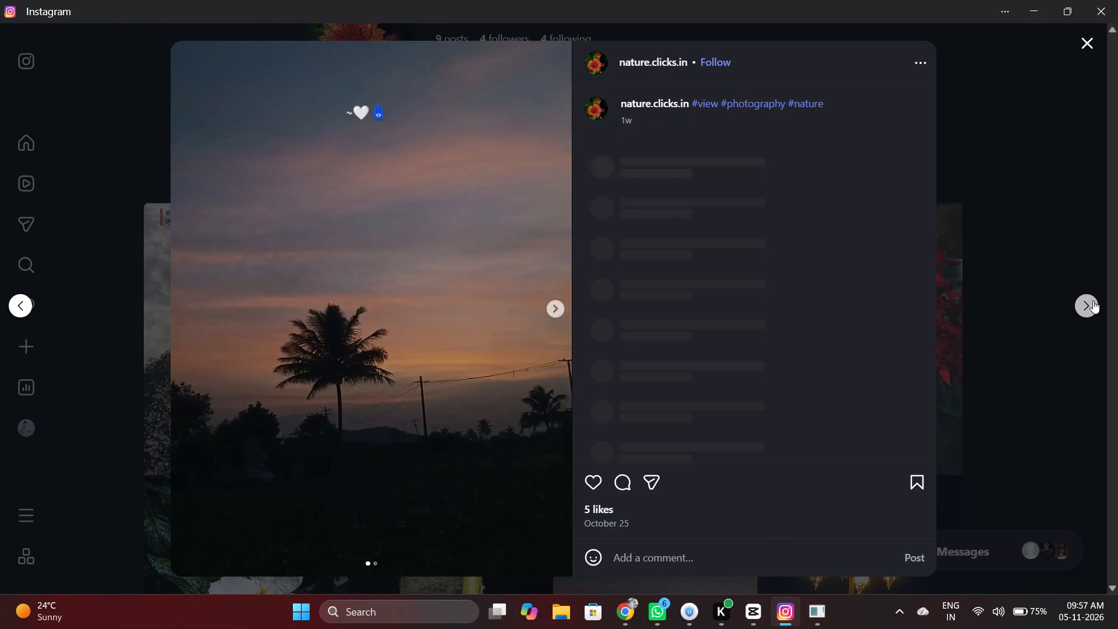
click(1093, 301)
click(1093, 301)
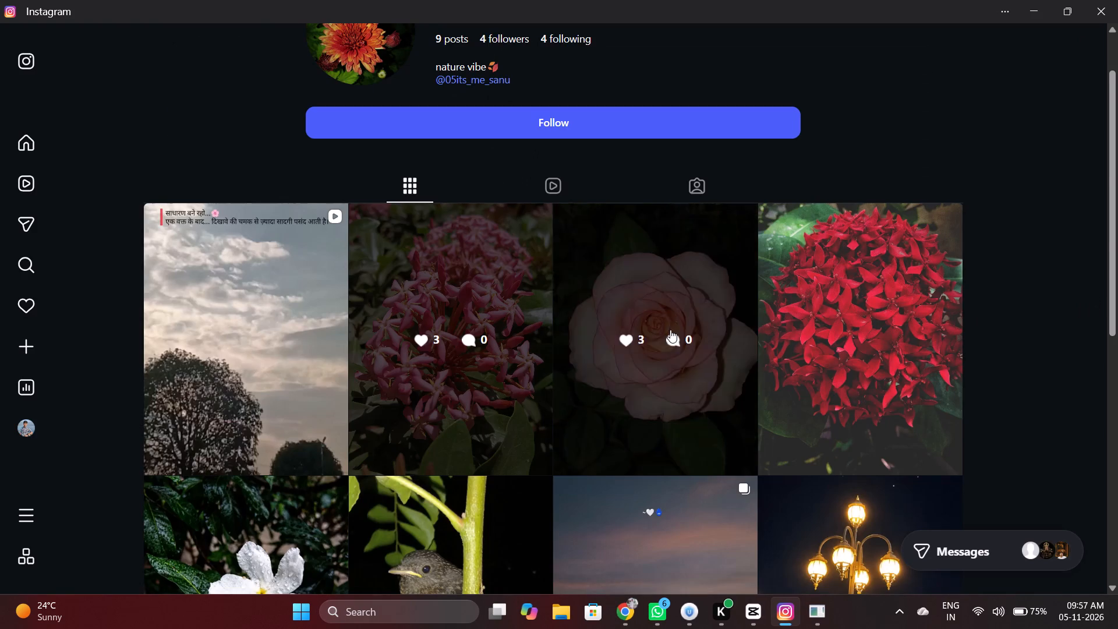
scroll(670, 330, down, 6)
scroll(670, 330, up, 11)
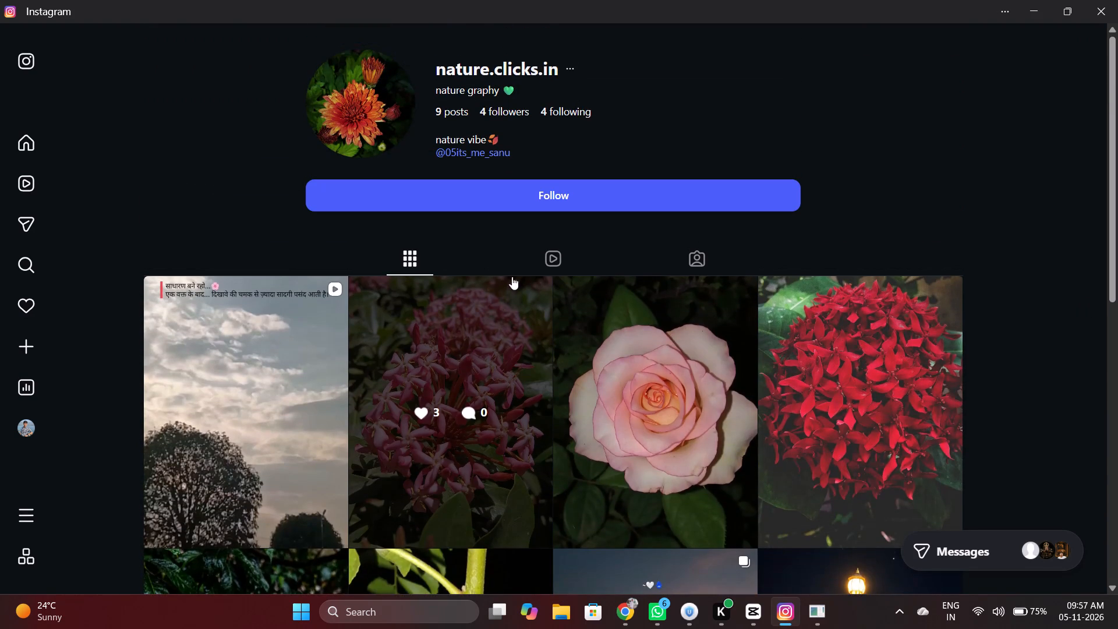
View the sky-and-trees reel on the nature.clicks.in profile with sound, and close it.
click(539, 259)
scroll(539, 259, down, 3)
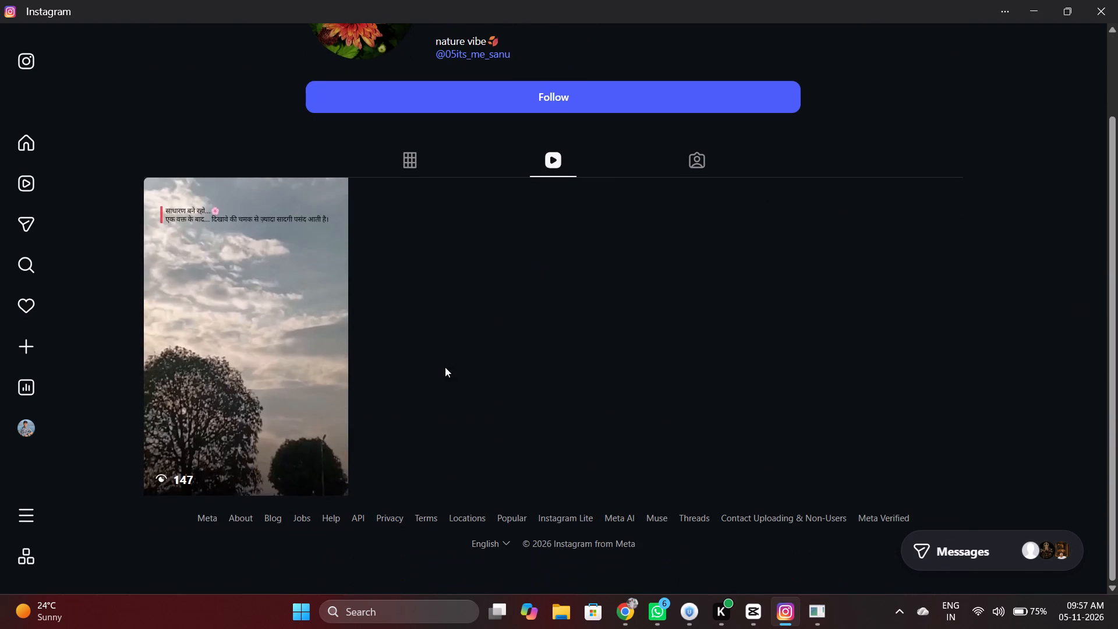
click(281, 450)
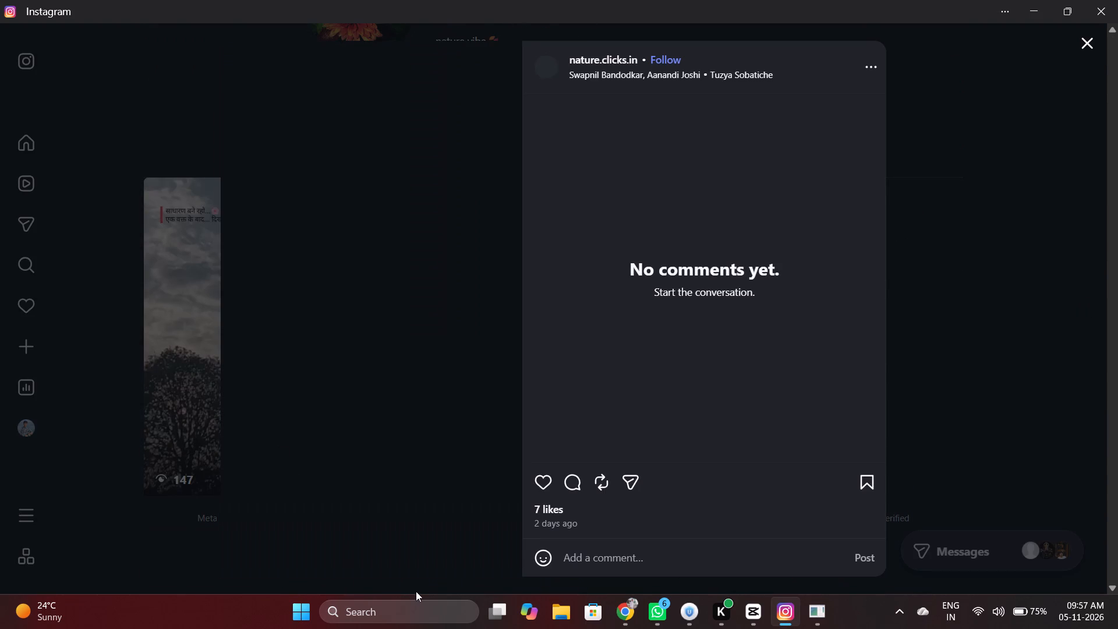
click(508, 552)
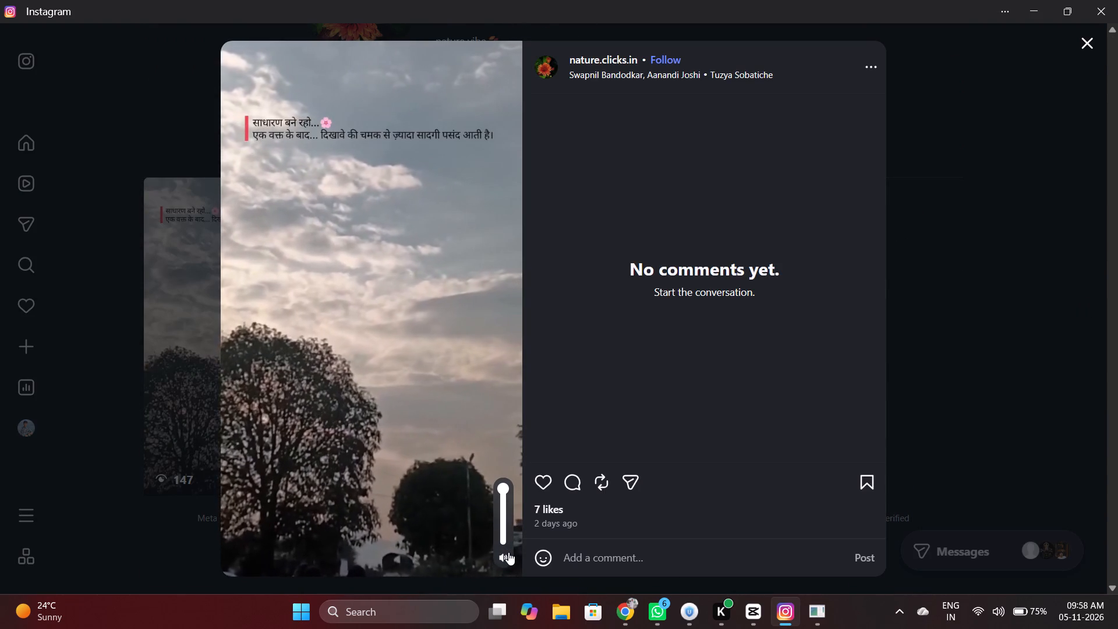
click(1081, 45)
click(744, 296)
scroll(758, 171, up, 4)
scroll(305, 225, up, 5)
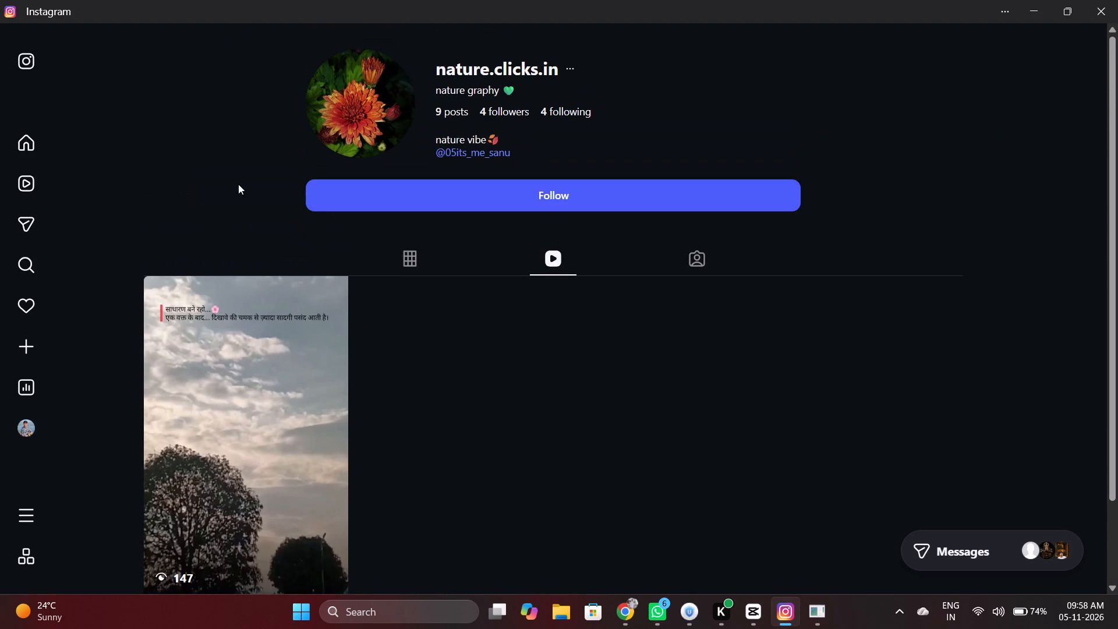
Look through the Instagram Reels feed one reel after another, checking for nature edit reels.
click(33, 72)
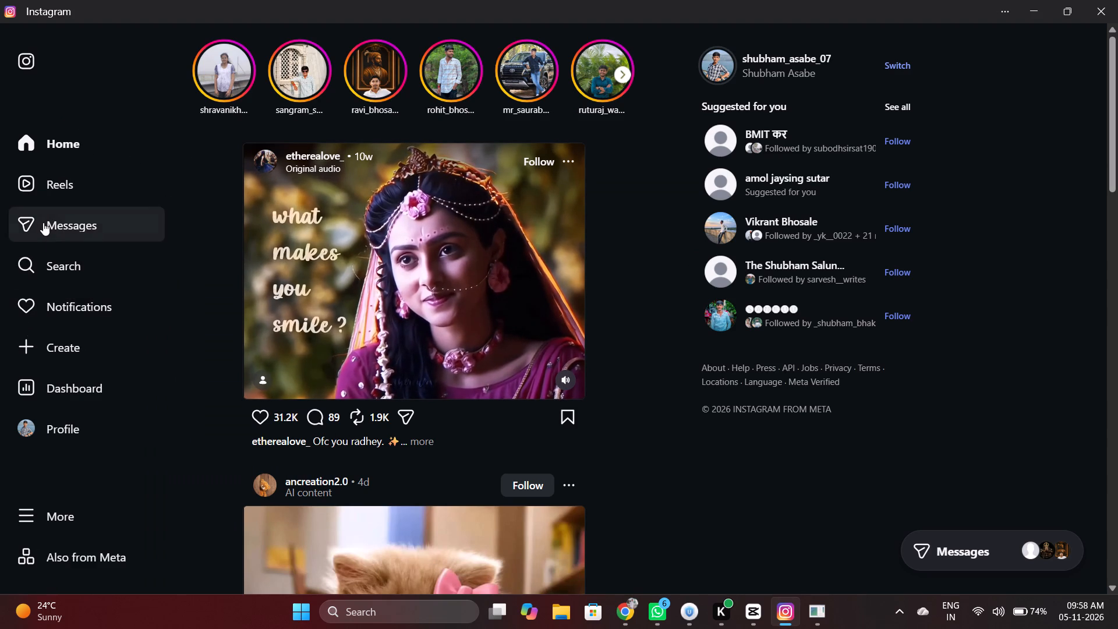
click(49, 194)
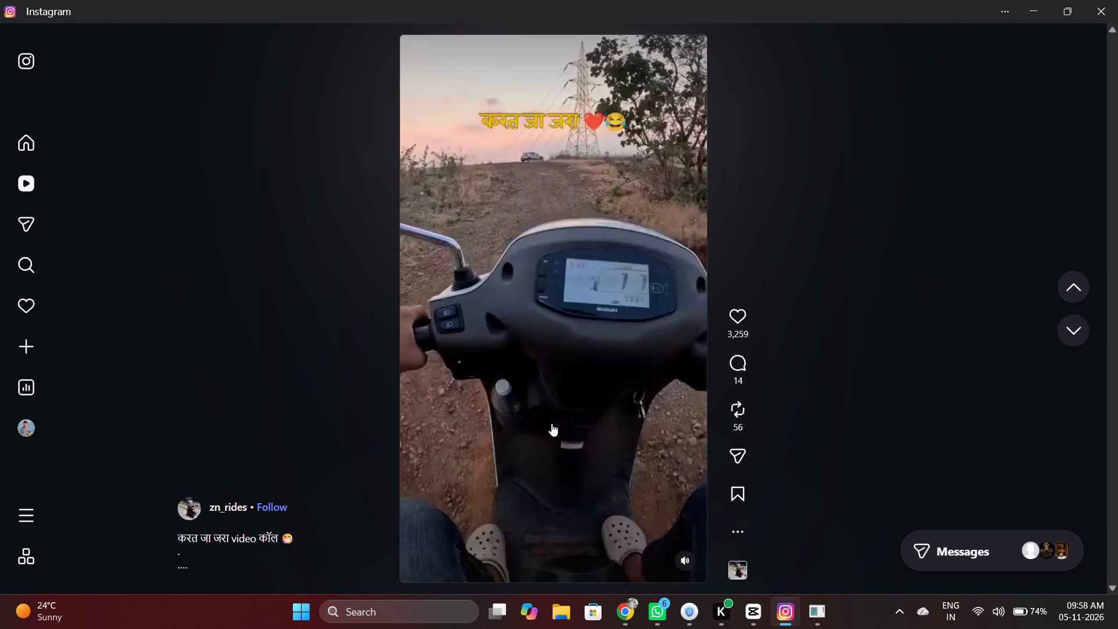
key(Down)
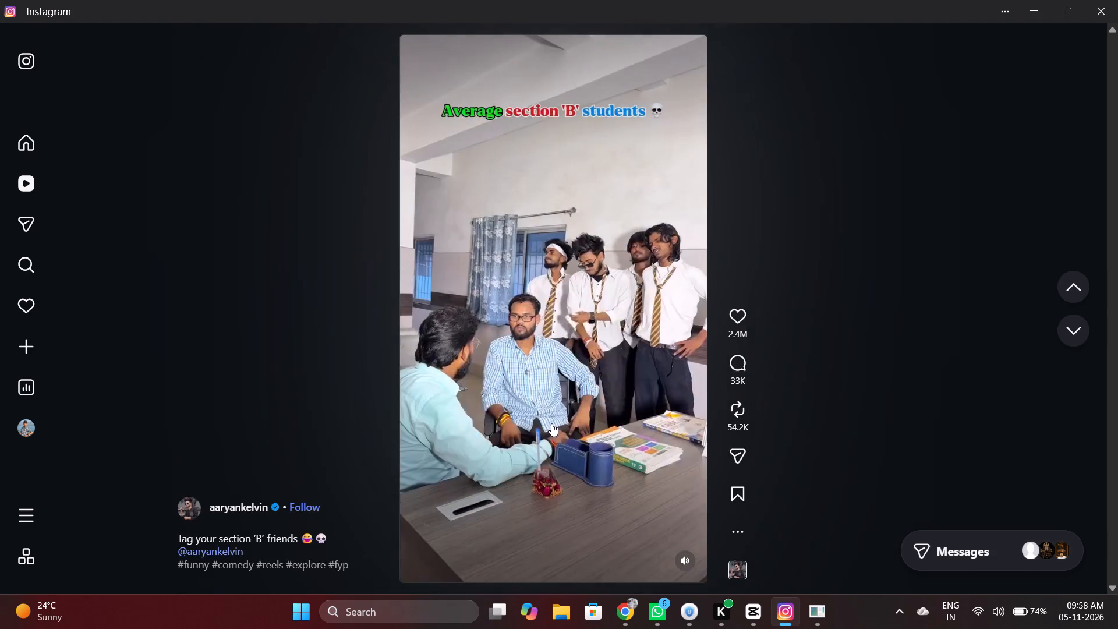
key(Down)
key(Down)
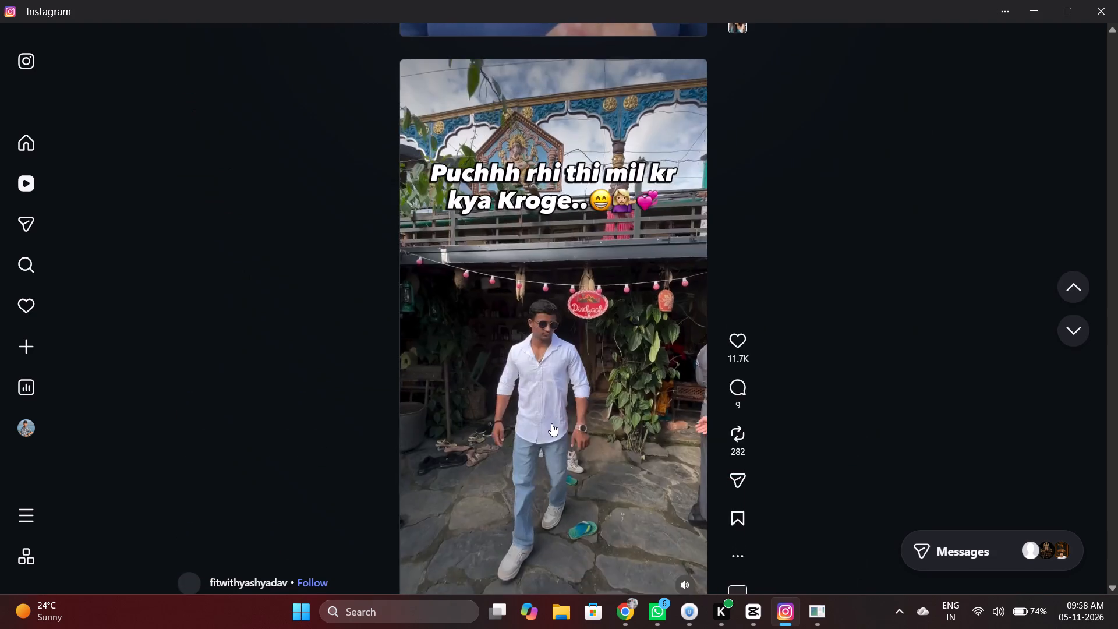
key(Down)
key(Down)
key(Down)
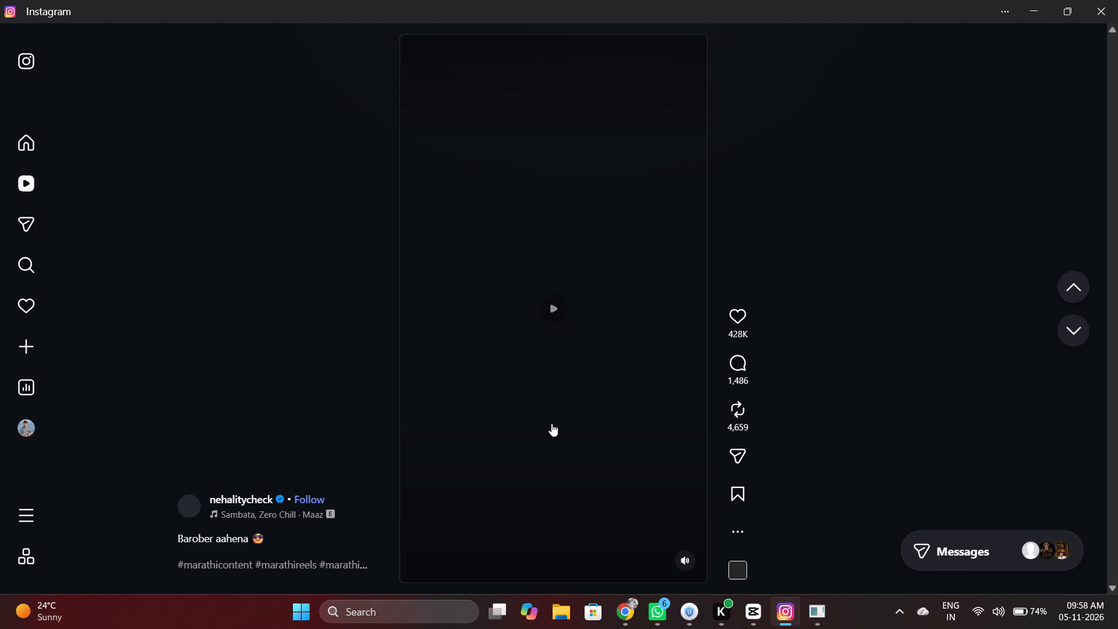
key(Down)
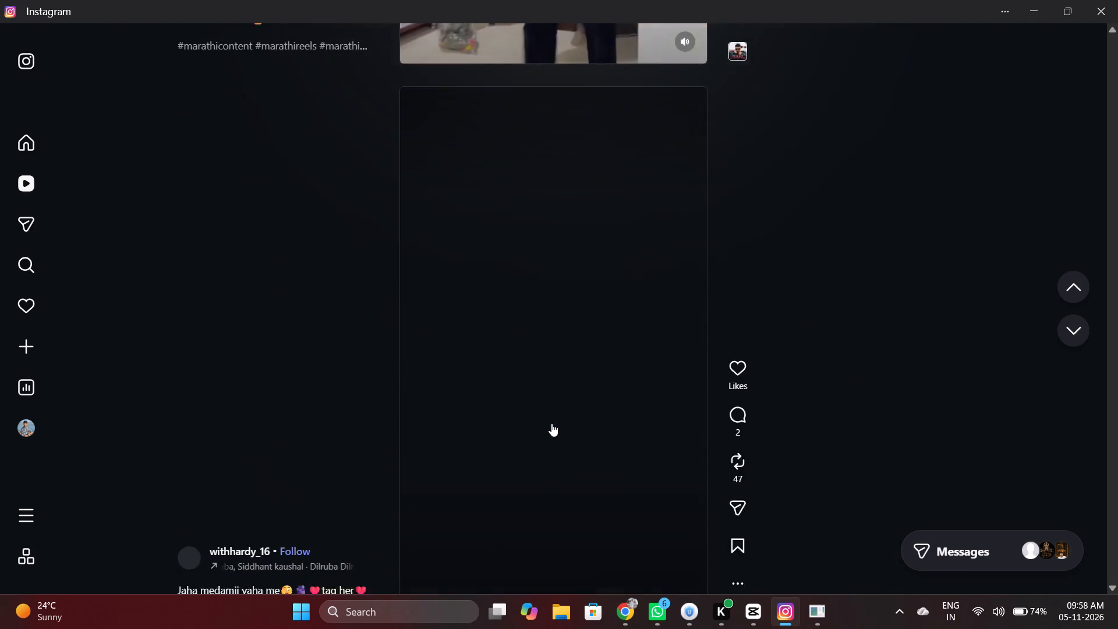
key(Down)
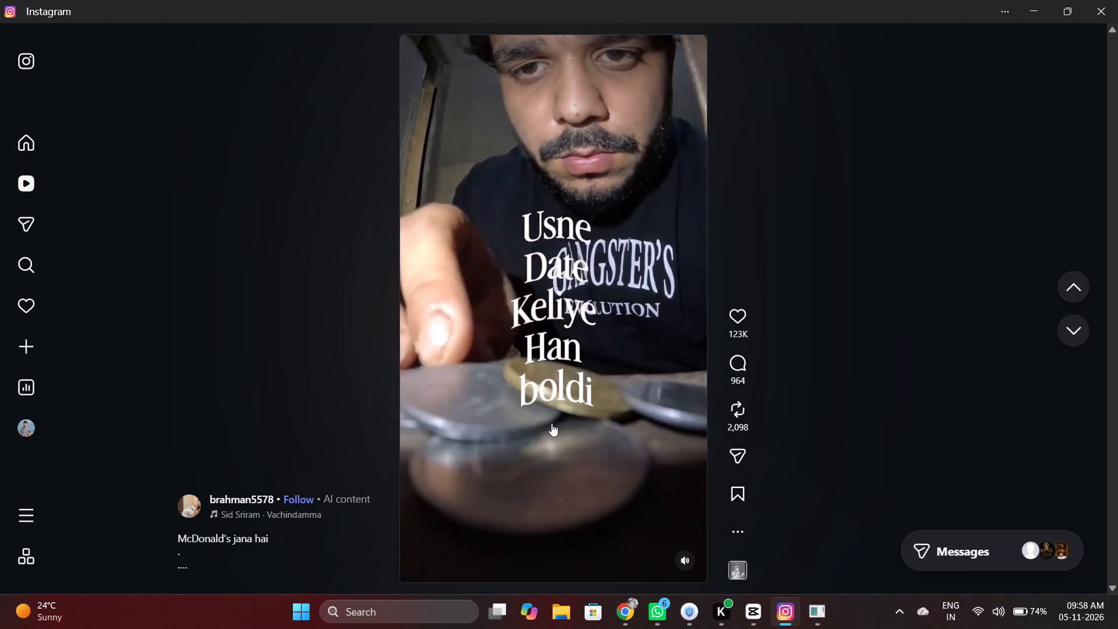
key(Down)
key(Down)
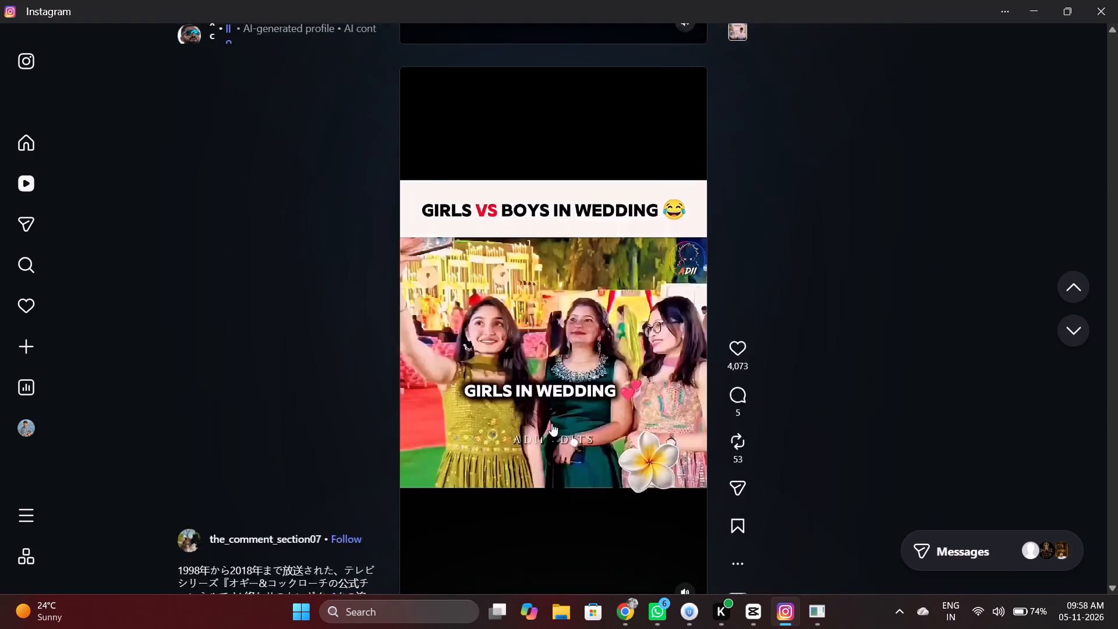
key(Down)
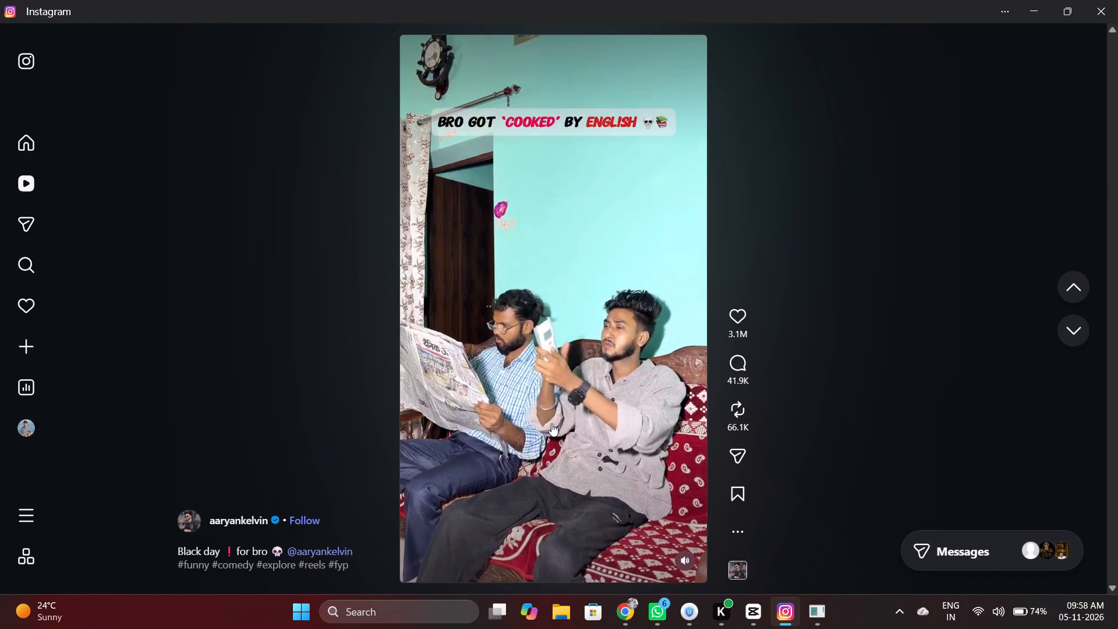
key(Down)
key(Down)
key(Down)
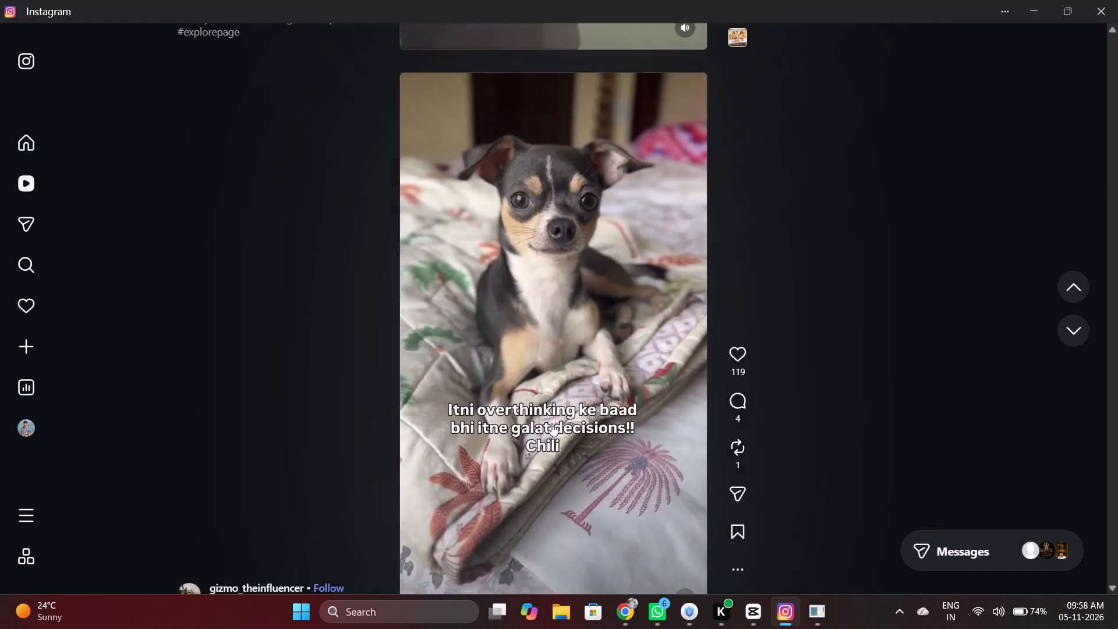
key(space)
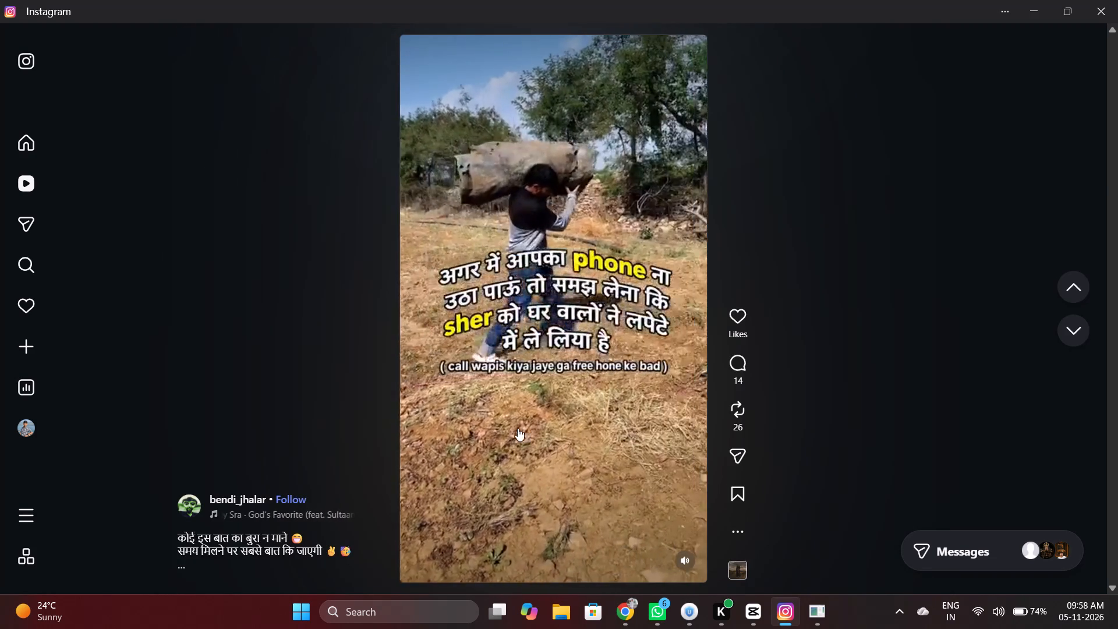
click(647, 253)
Switch to Chrome, open YouTube in the empty new tab, and search it for "nature edit reels".
key(alt+Tab)
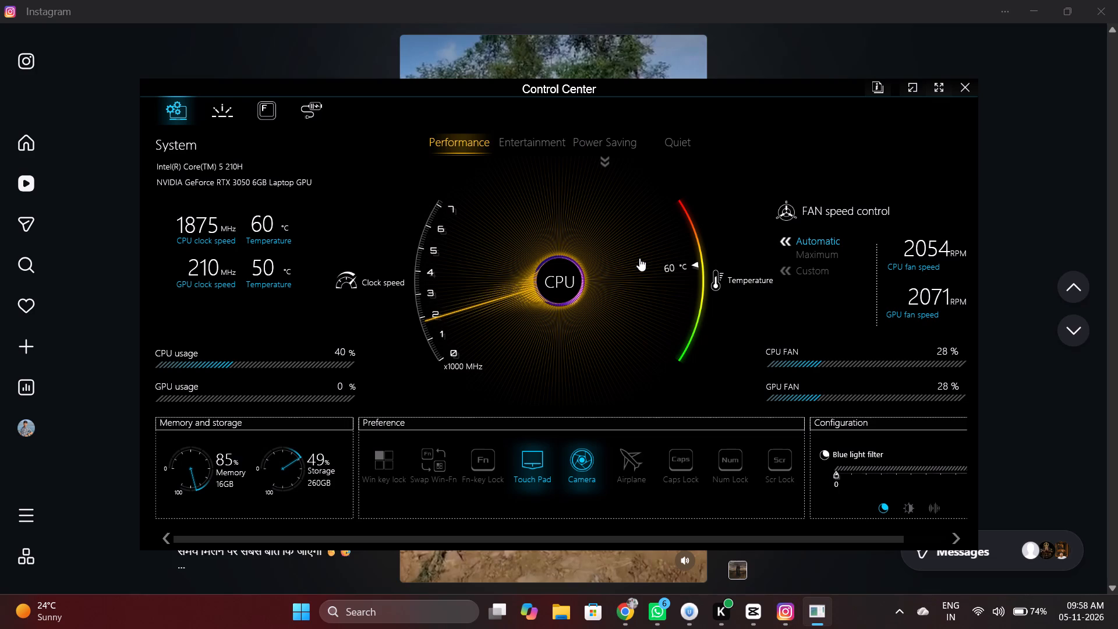
key(Tab)
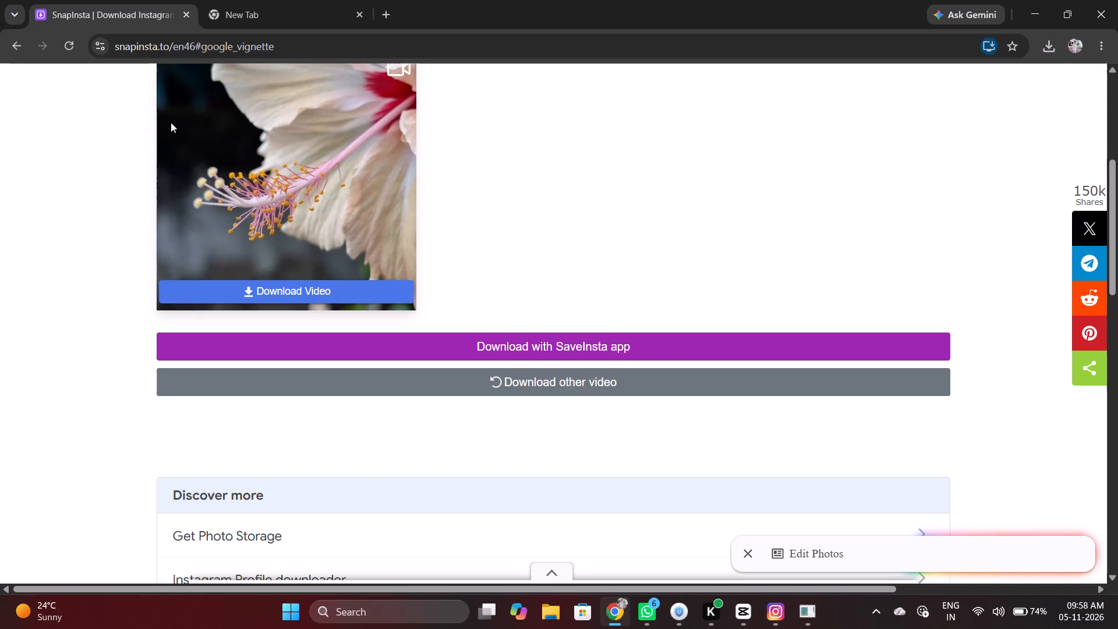
click(262, 0)
click(399, 466)
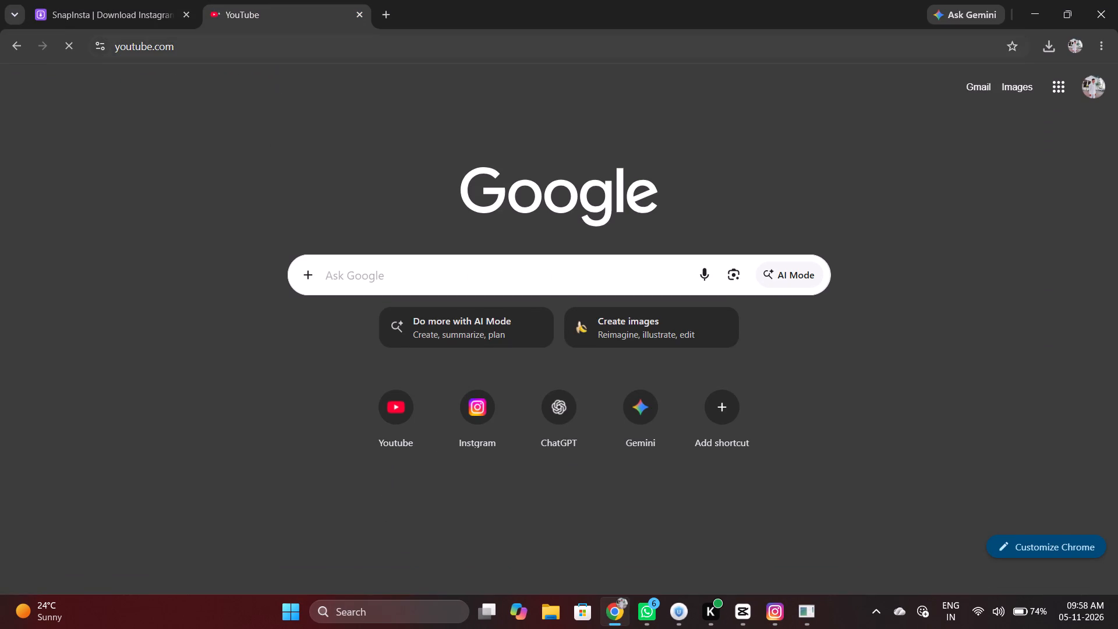
click(373, 274)
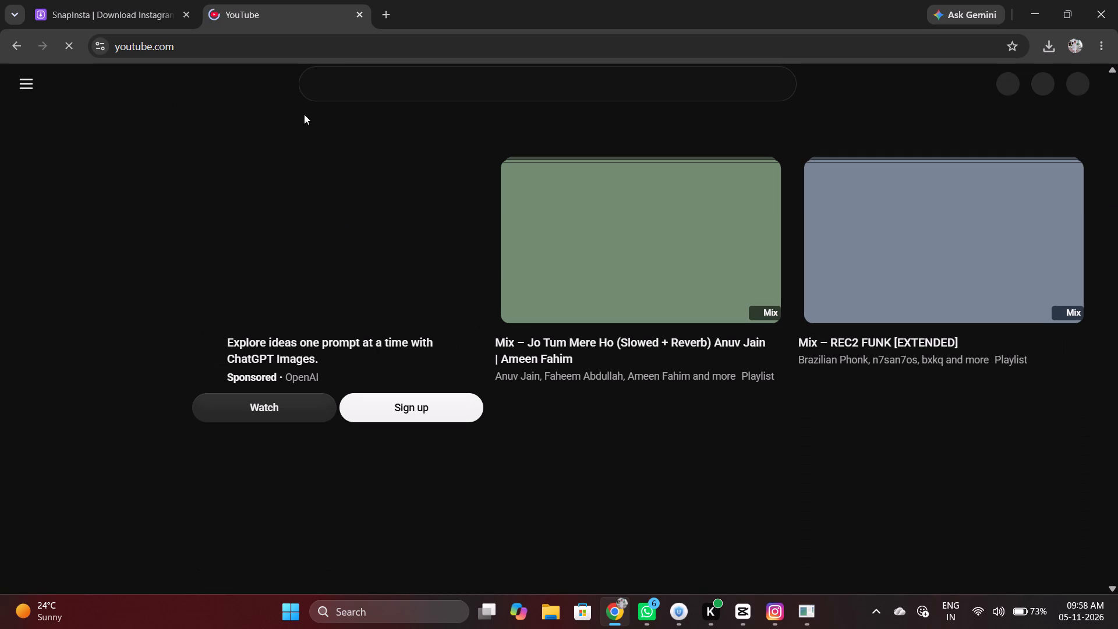
click(363, 85)
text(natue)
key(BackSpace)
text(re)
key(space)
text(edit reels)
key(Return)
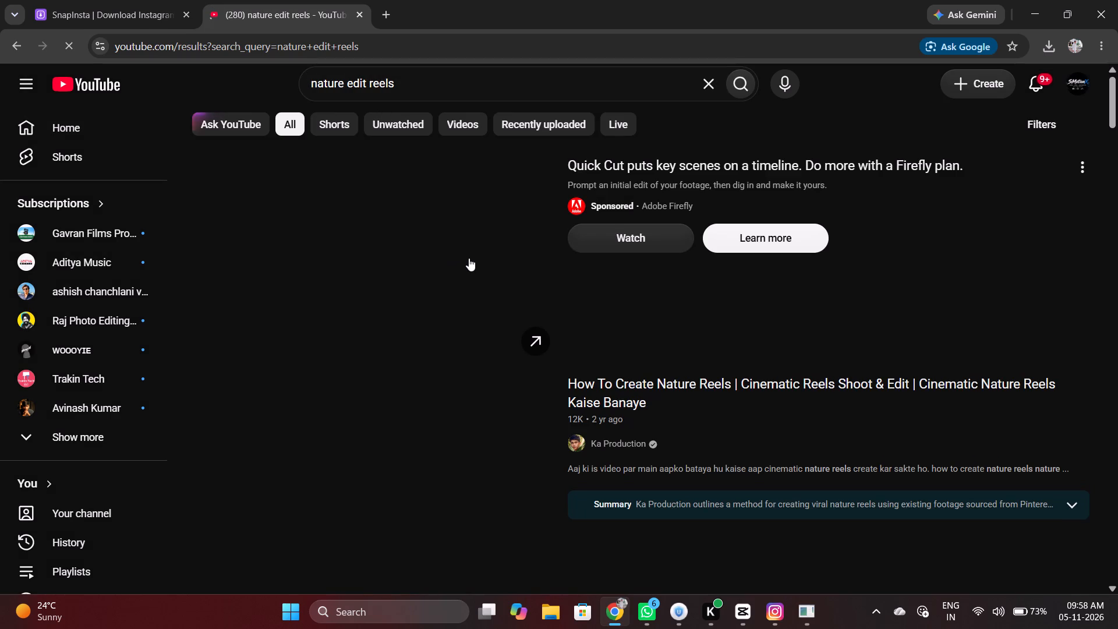
In Chrome, browse the YouTube results for nature edit reels and watch the cinematic nature and village timeline editing Shorts.
scroll(475, 256, down, 6)
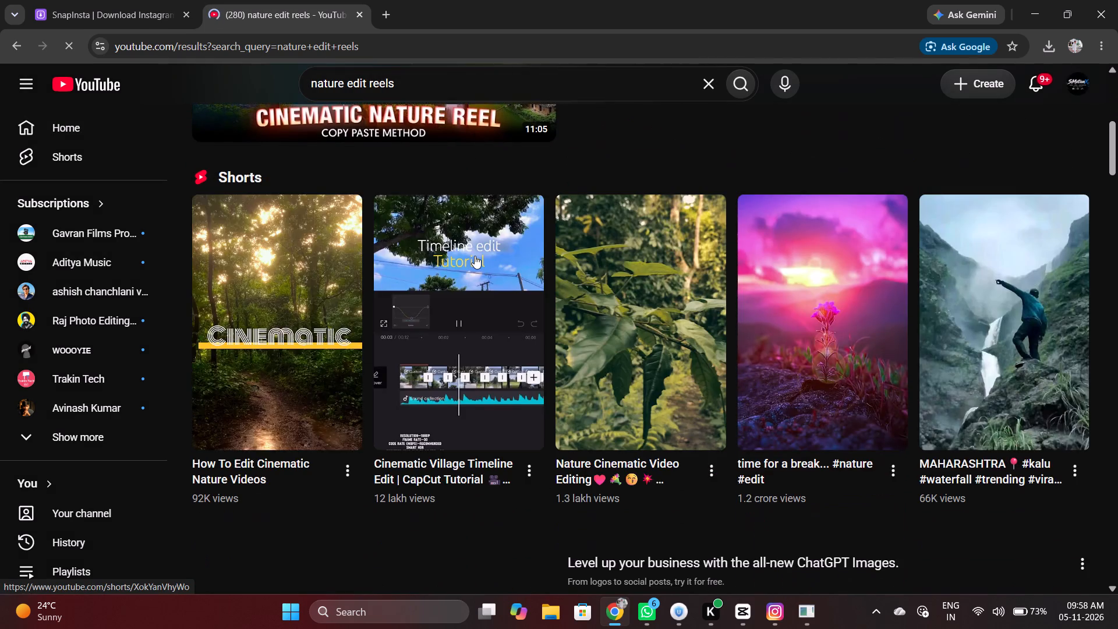
scroll(475, 256, down, 3)
scroll(475, 256, up, 2)
click(281, 287)
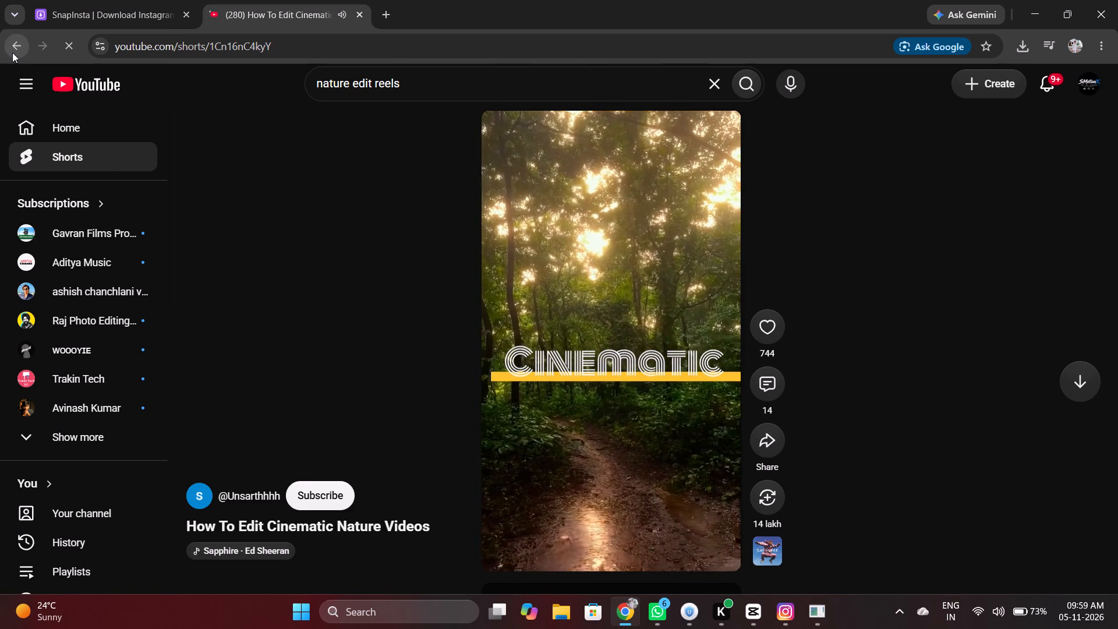
scroll(12, 52, right, 11)
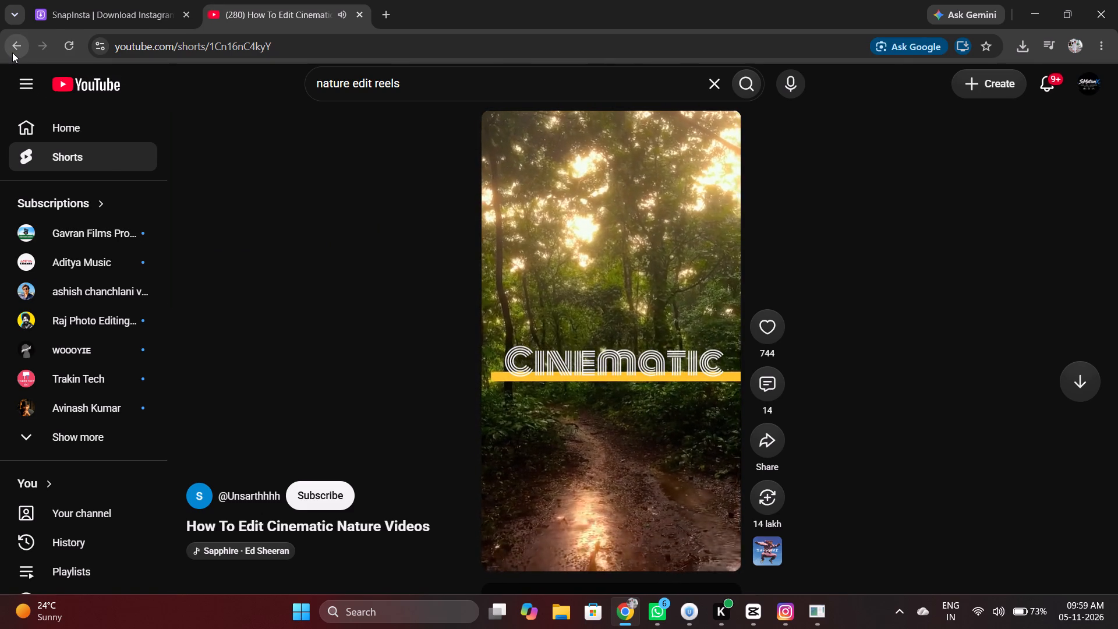
scroll(12, 52, right, 3)
scroll(492, 317, right, 8)
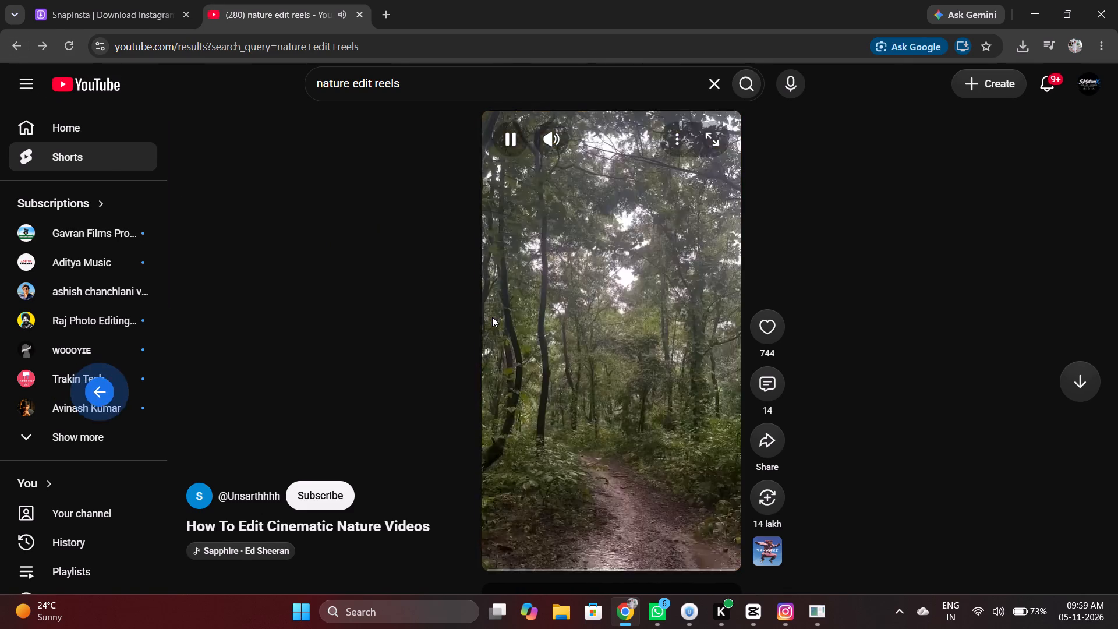
click(470, 268)
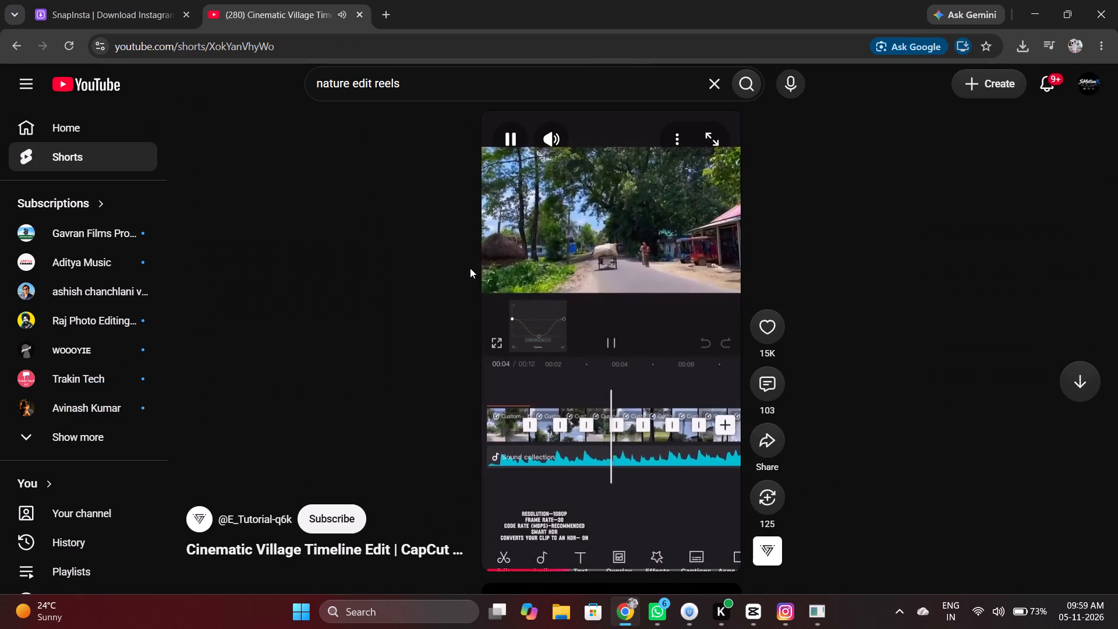
scroll(470, 268, right, 7)
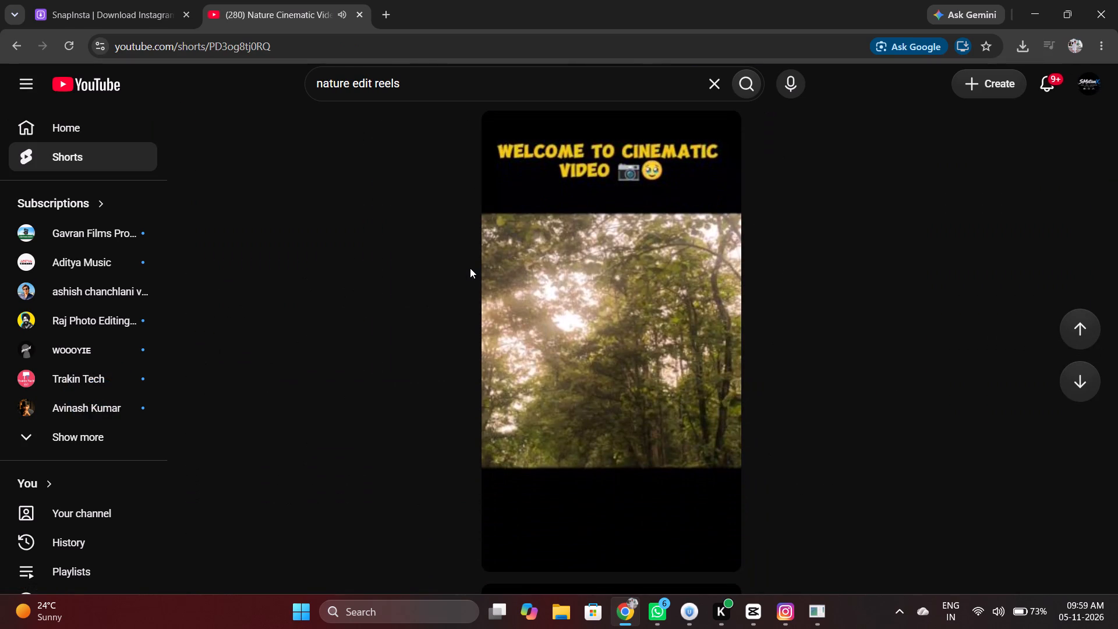